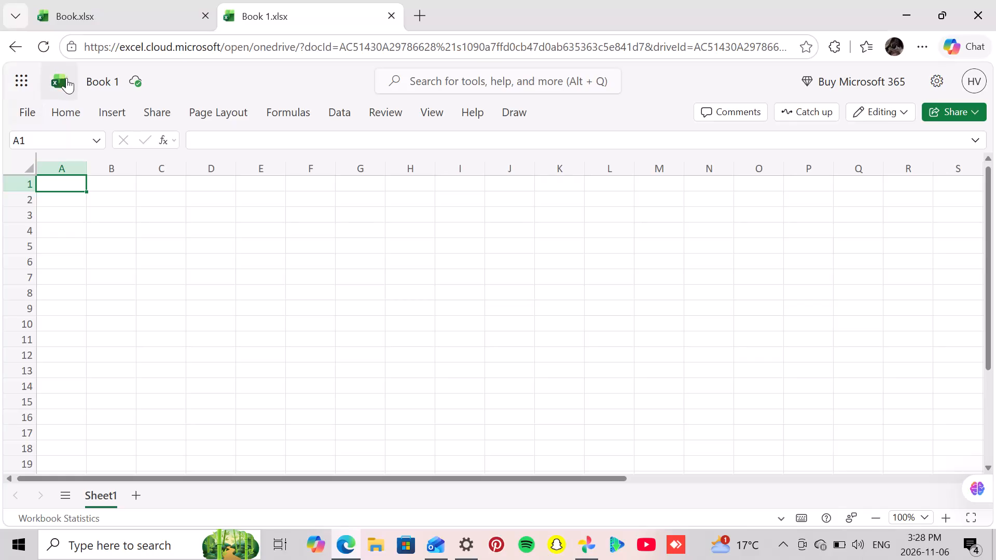
Leave the blank Book 1 workbook and go to the Excel for the web home page.
click(22, 80)
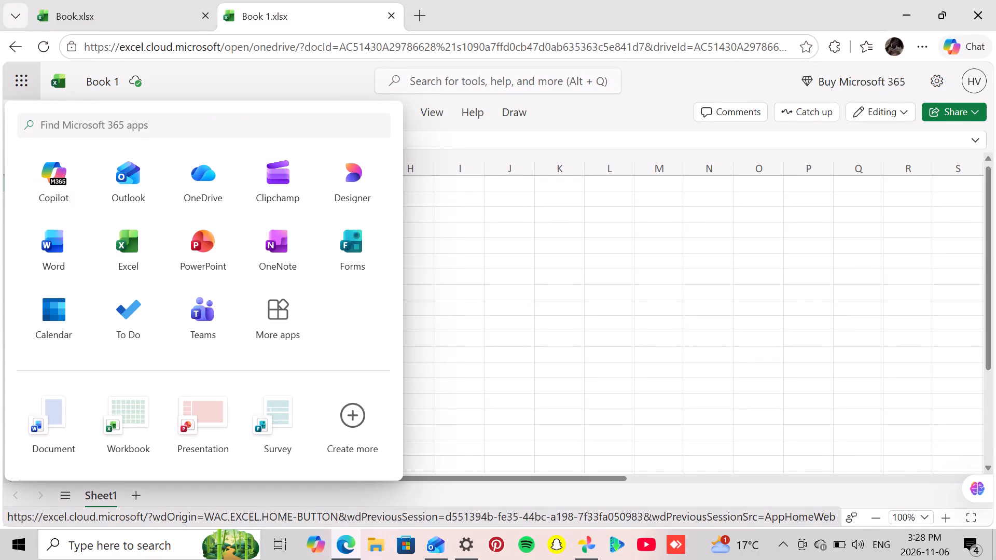
click(28, 80)
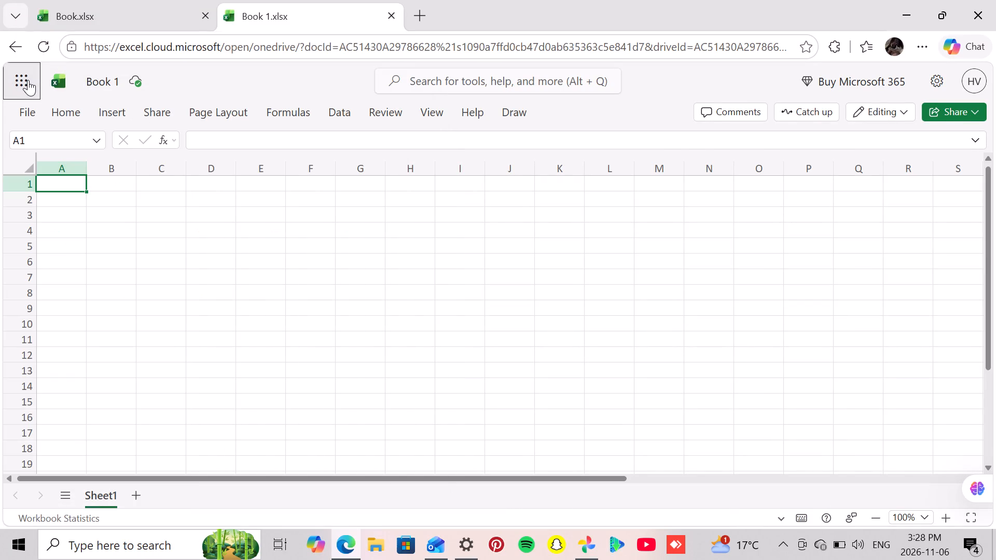
click(28, 80)
click(73, 74)
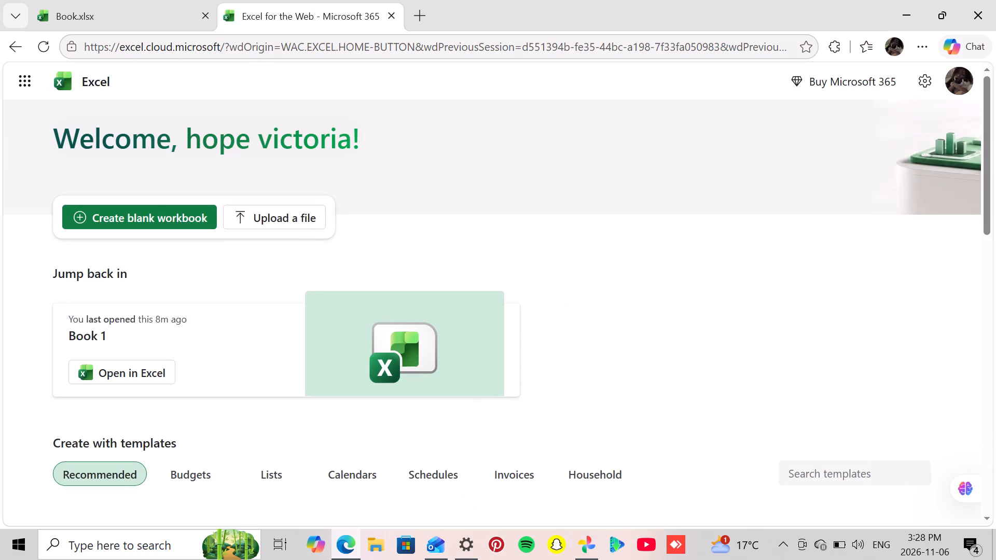
Open the ASSIGNMENT workbook from the recent files under My workbooks.
click(474, 244)
key(Down)
key(Down)
key(Down)
key(Down)
key(Down)
key(Down)
key(Down)
key(Down)
key(Down)
key(Down)
key(Down)
key(Down)
key(Down)
key(Down)
key(Down)
key(Down)
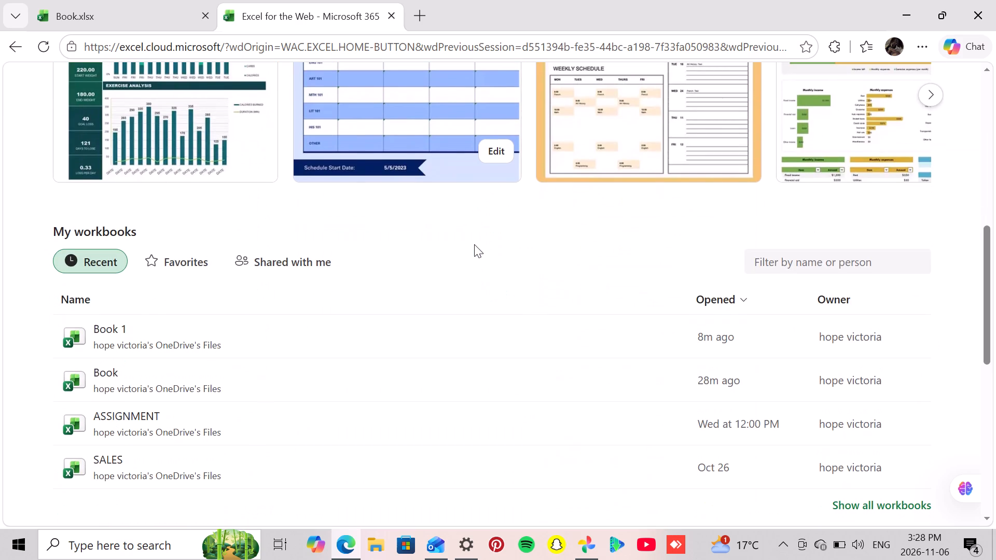
double_click(510, 416)
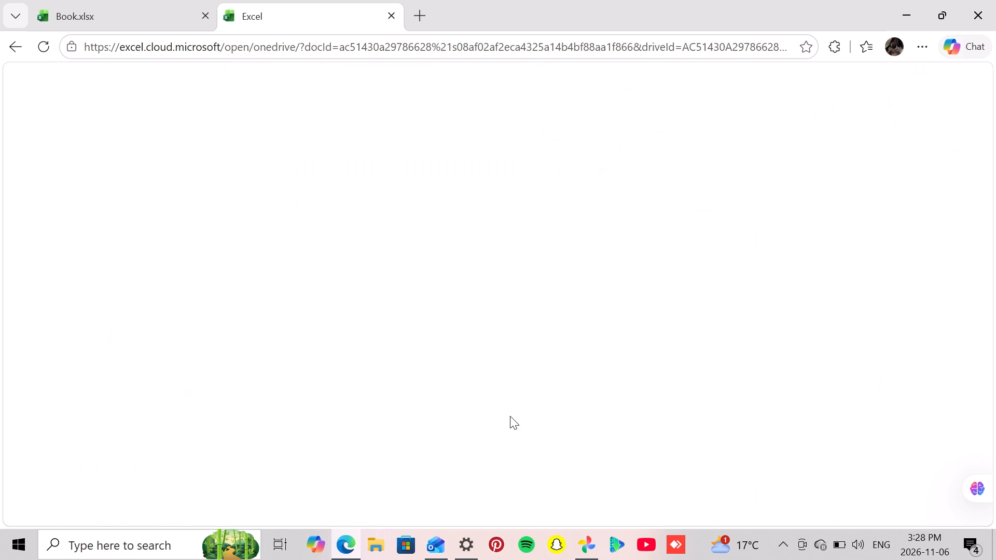
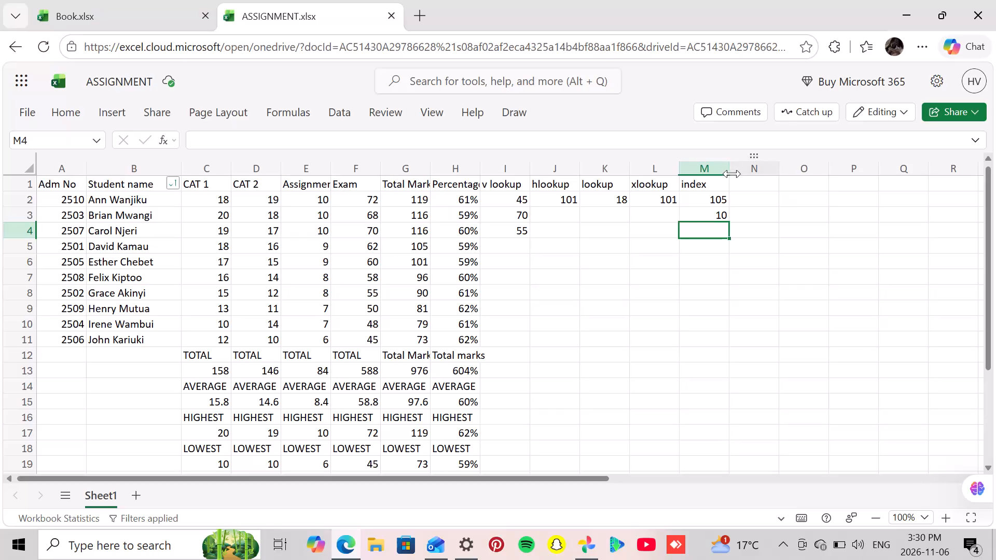
Enter the header "match" in cell N1, beside the index column.
click(740, 185)
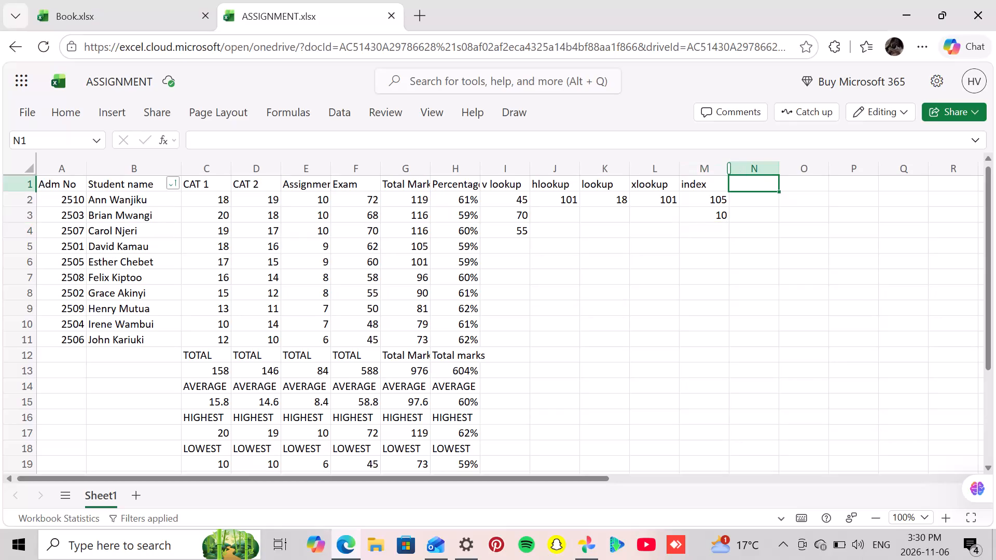
click(741, 189)
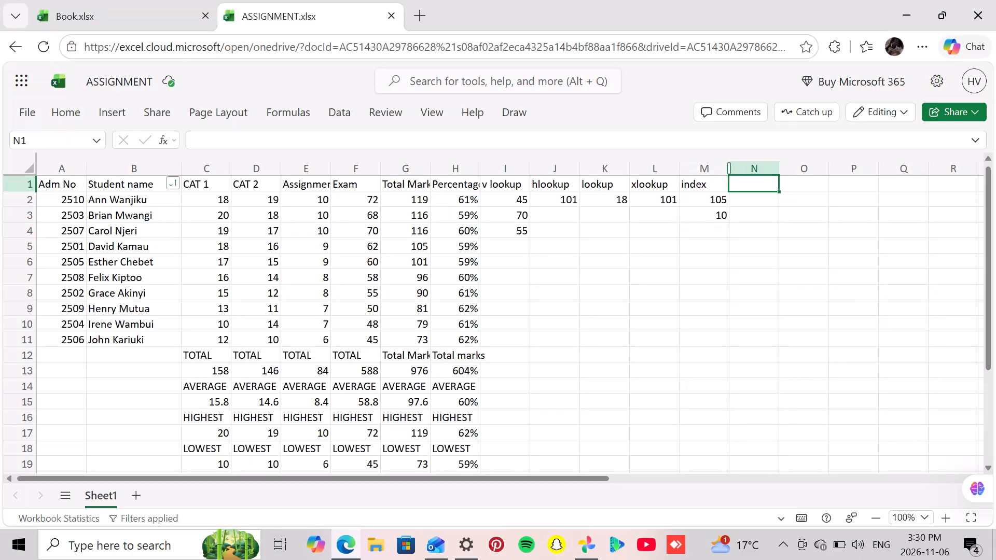
click(752, 188)
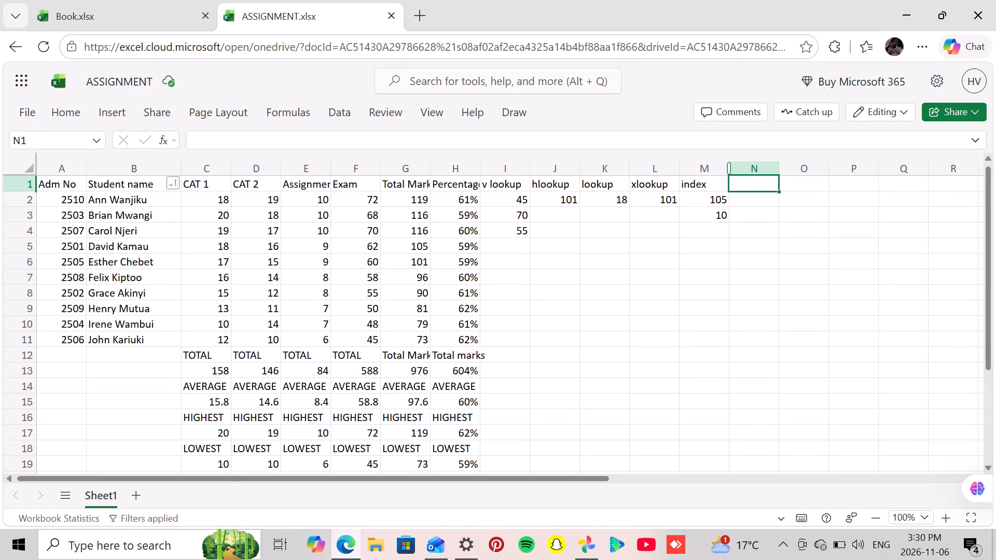
key(m)
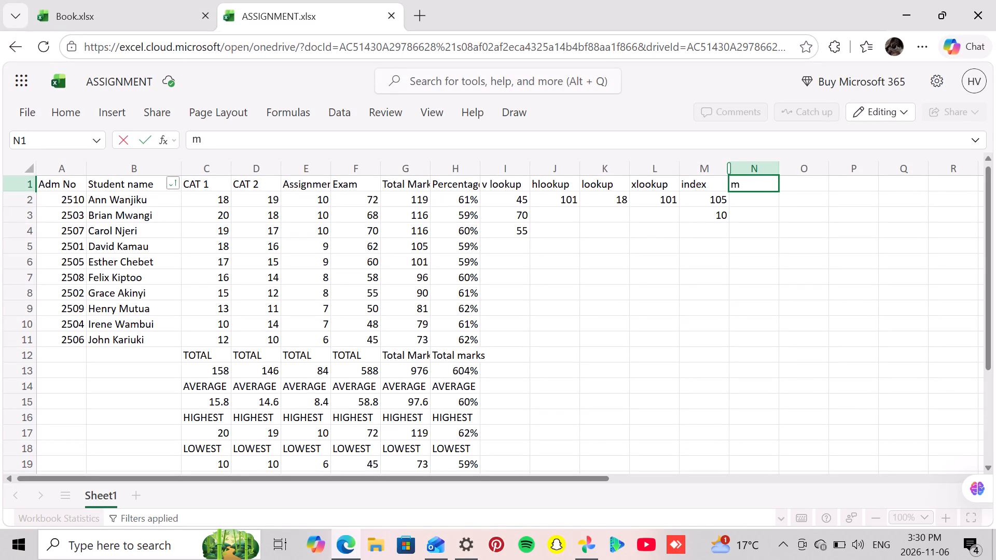
key(a)
key(BackSpace)
text(atc)
key(h)
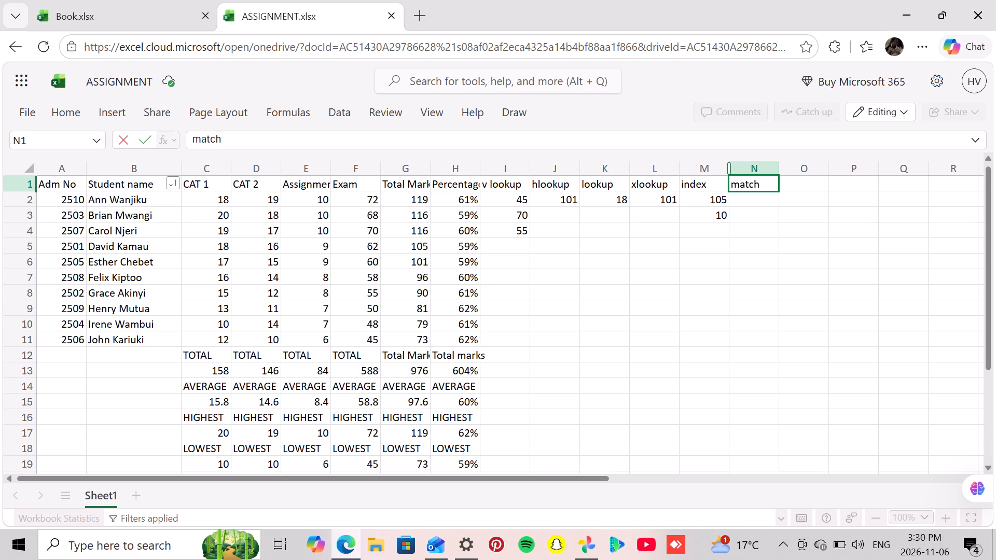
key(Down)
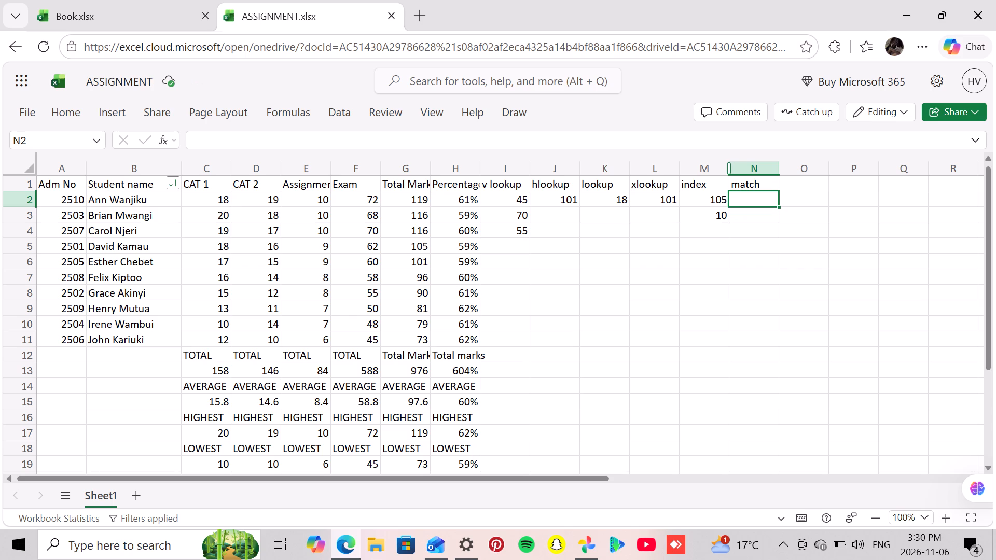
Start a formula with the MATCH function in cell N2, under the match header.
key(equal)
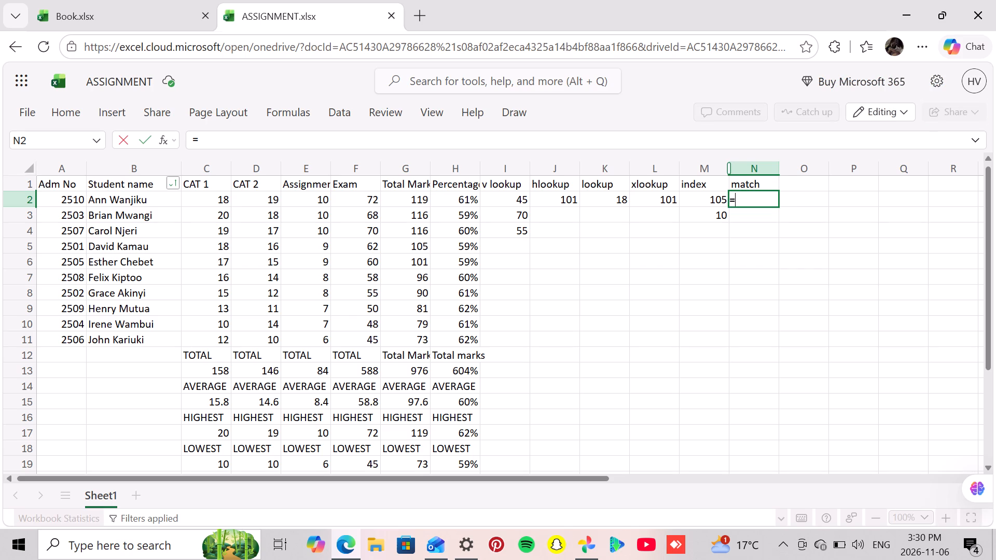
key(m)
key(a)
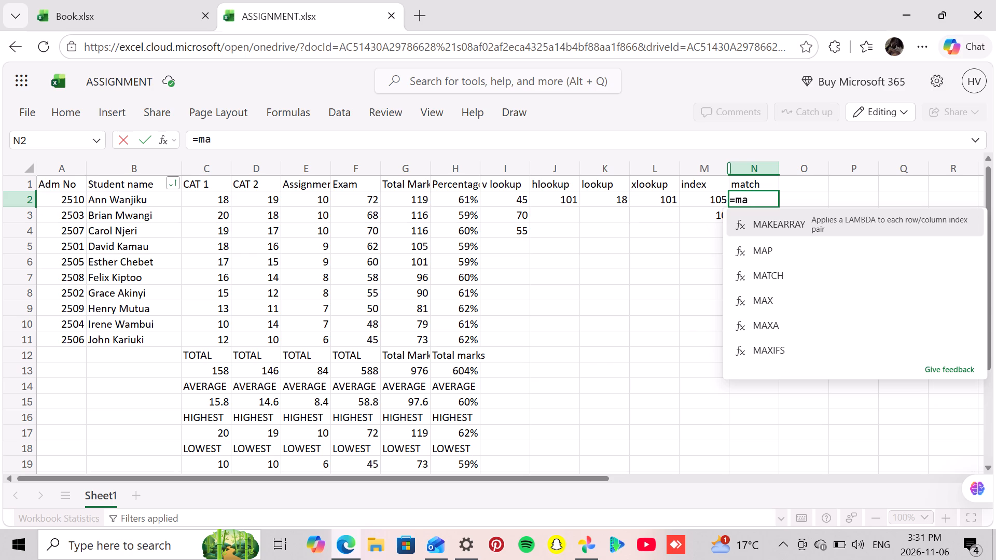
click(789, 273)
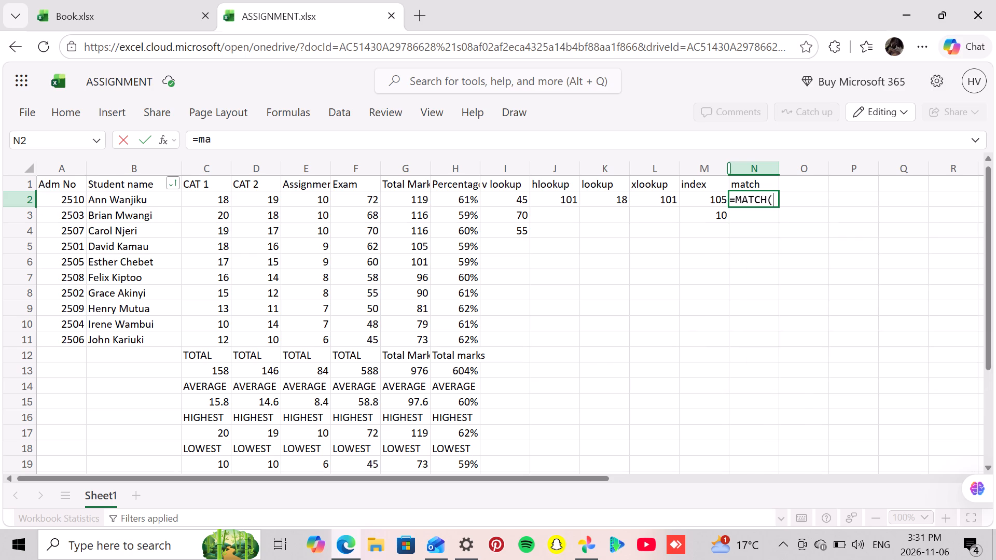
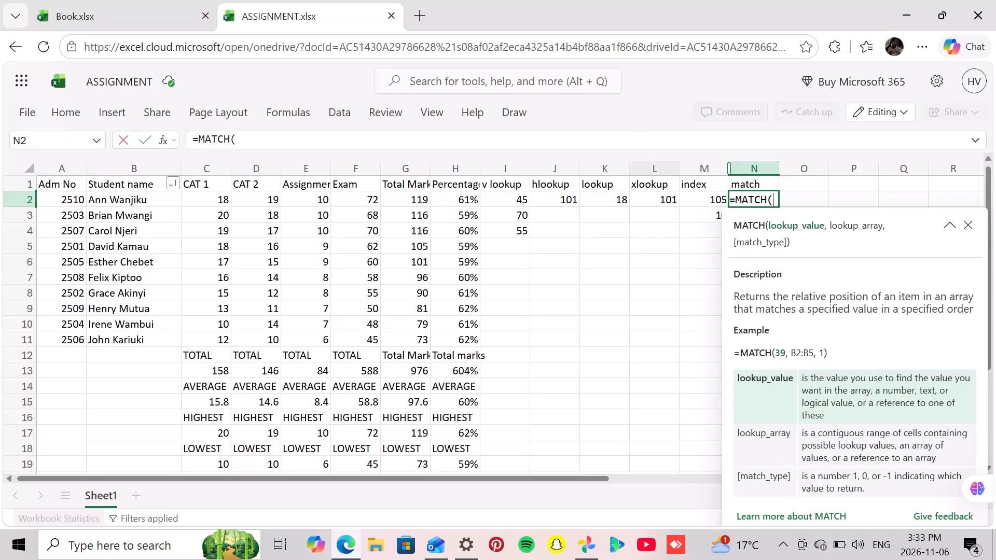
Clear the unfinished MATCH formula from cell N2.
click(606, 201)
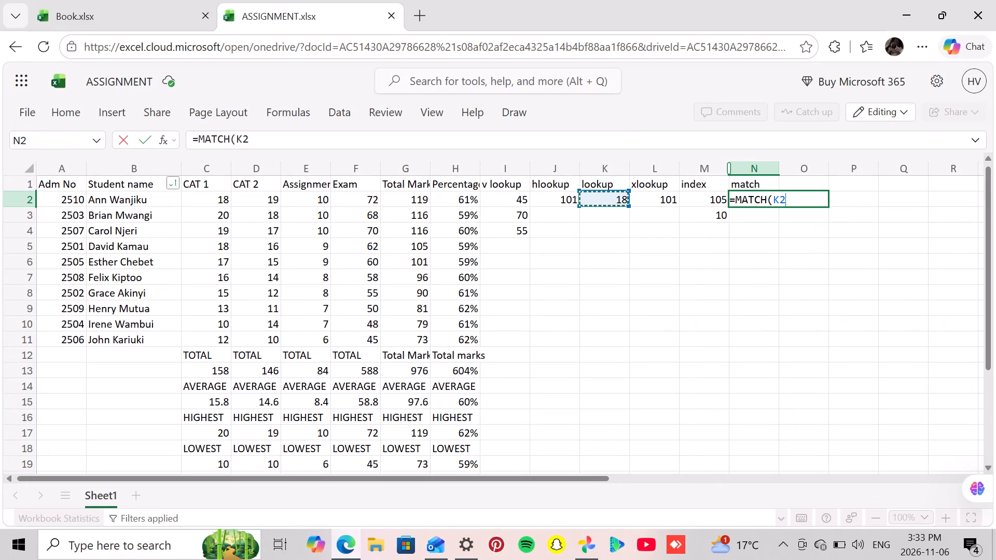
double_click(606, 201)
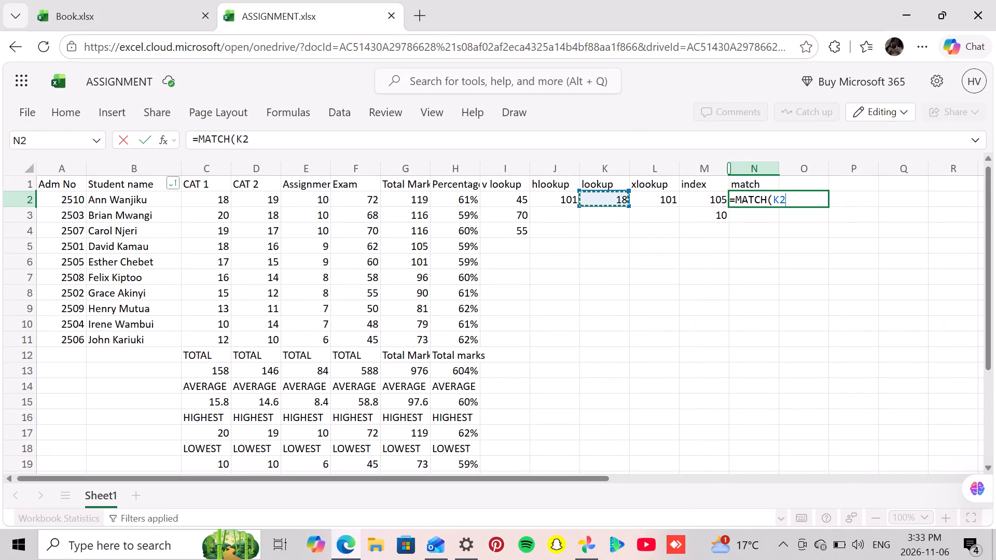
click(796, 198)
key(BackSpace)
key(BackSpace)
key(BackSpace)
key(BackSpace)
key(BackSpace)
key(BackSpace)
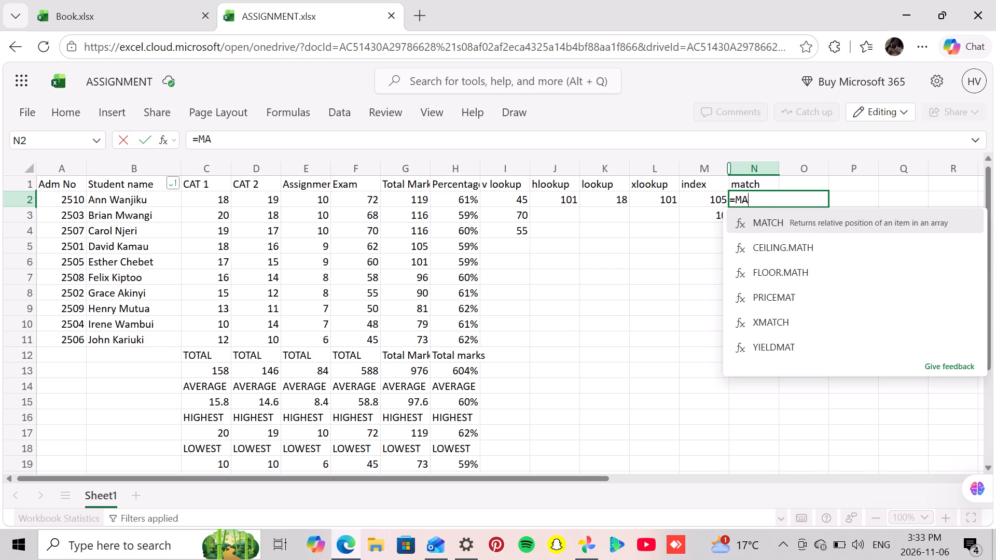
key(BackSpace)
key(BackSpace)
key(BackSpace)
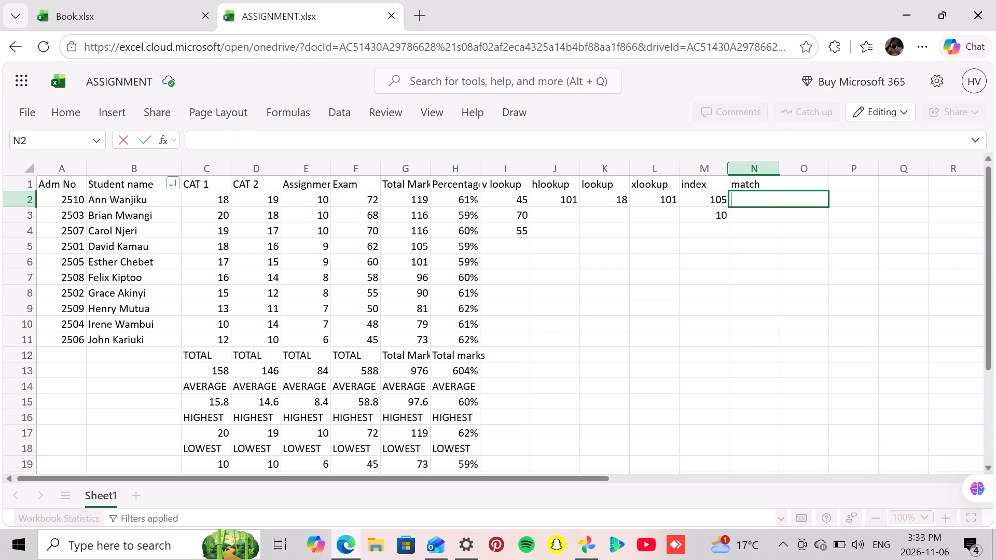
Check the existing LOOKUP formula in cell K2 for reference and start the MATCH formula again in cell N2.
double_click(613, 202)
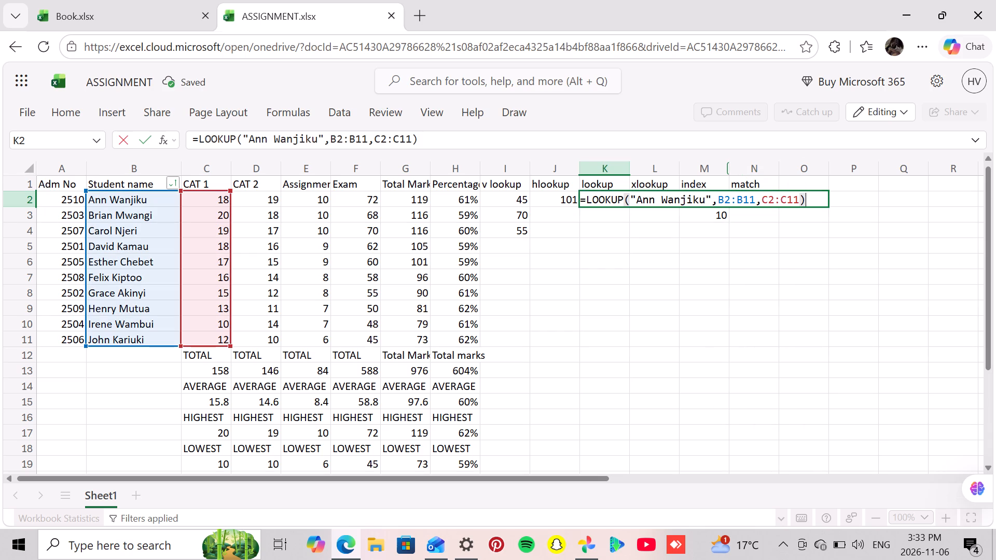
click(857, 200)
click(756, 200)
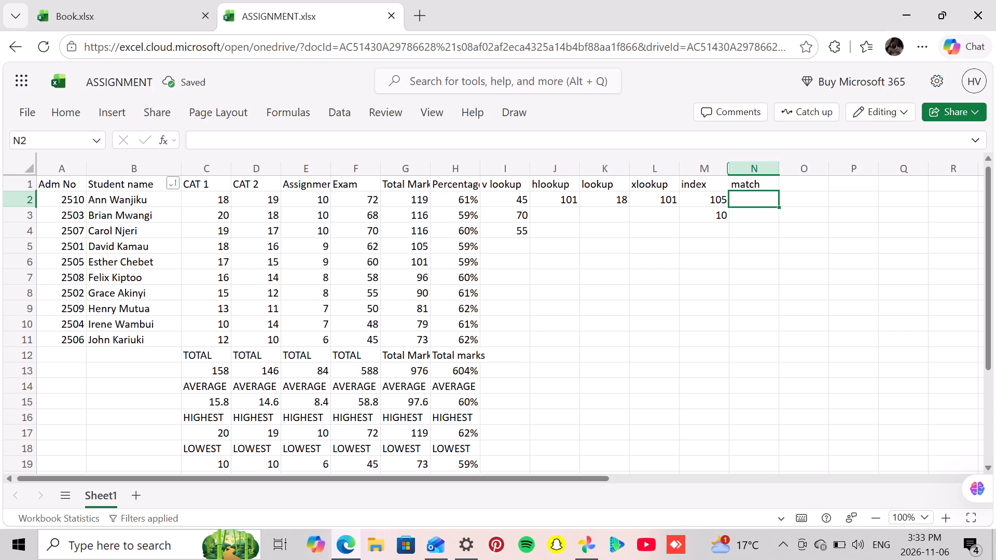
key(equal)
key(m)
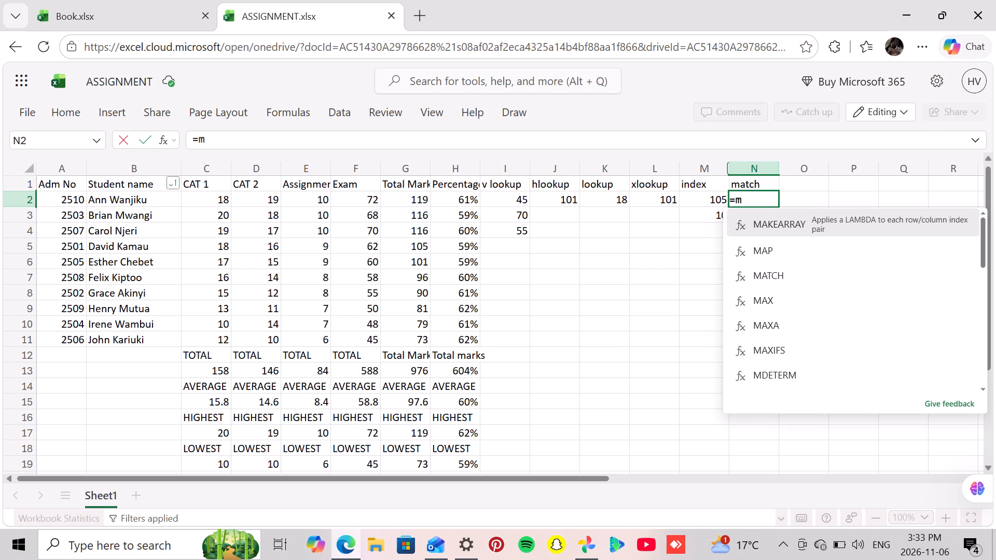
key(a)
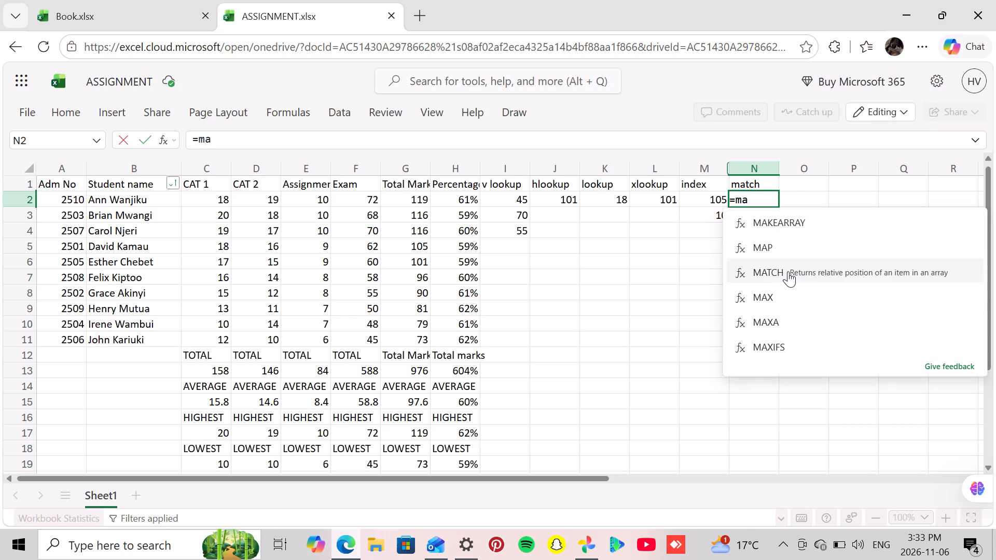
double_click(788, 271)
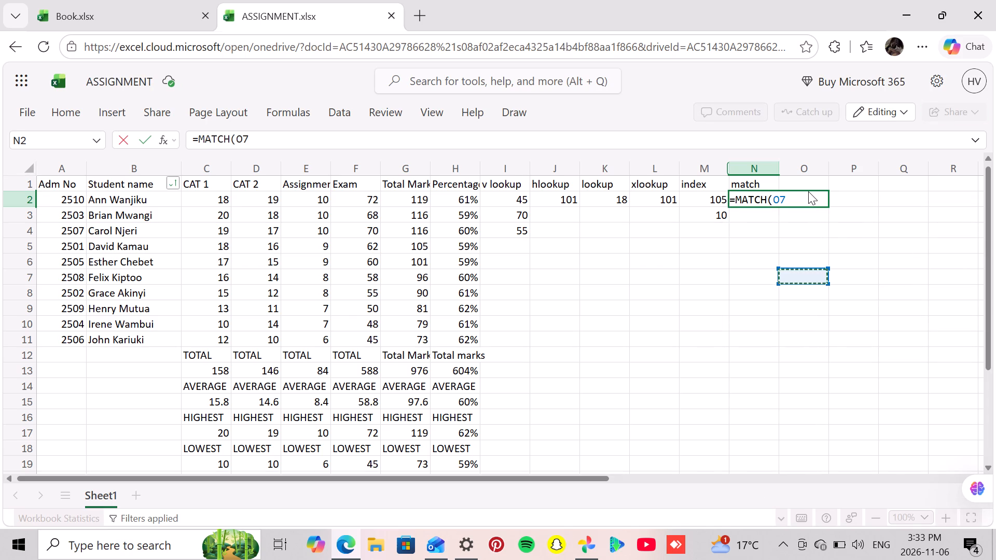
click(808, 191)
key(BackSpace)
key(BackSpace)
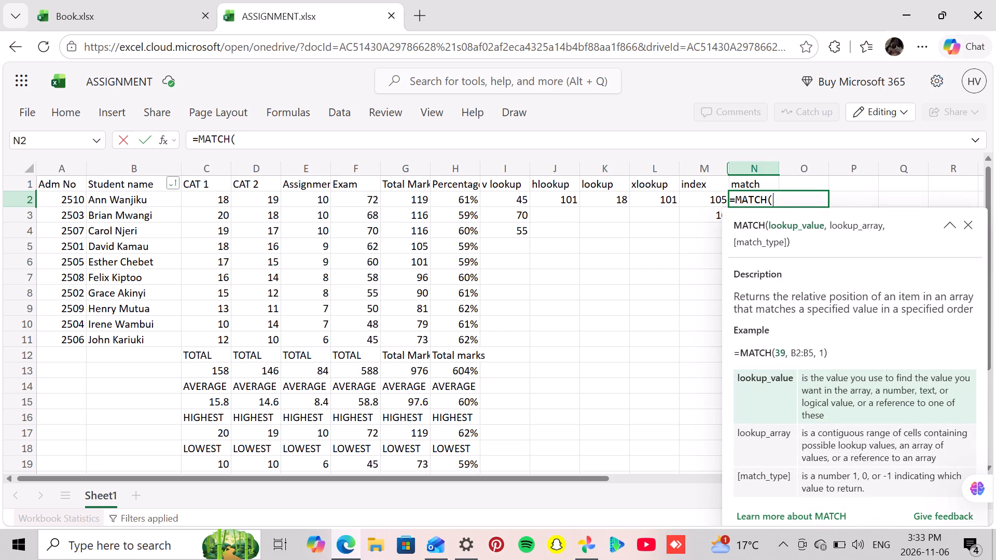
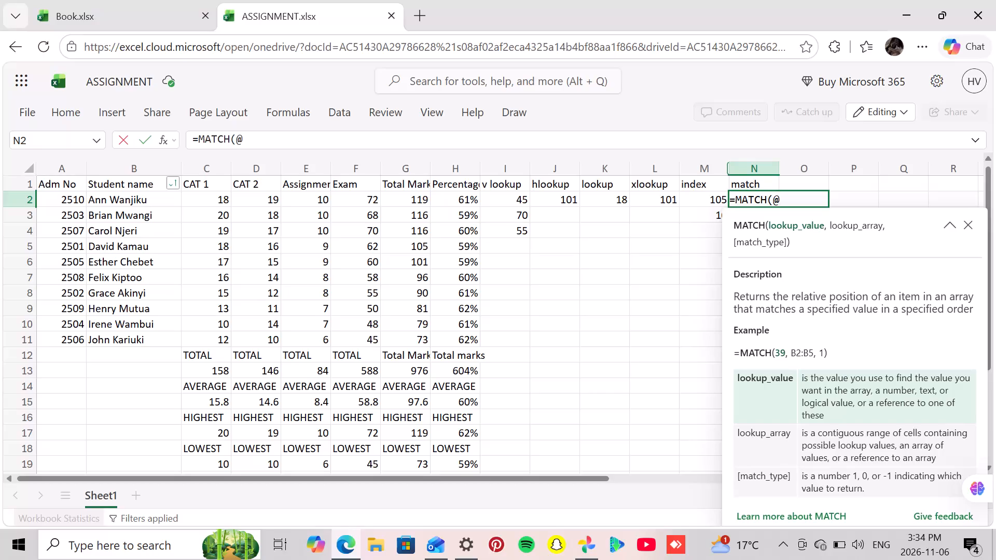
Remove the stray @ sign after the opening bracket of the MATCH formula in cell N2.
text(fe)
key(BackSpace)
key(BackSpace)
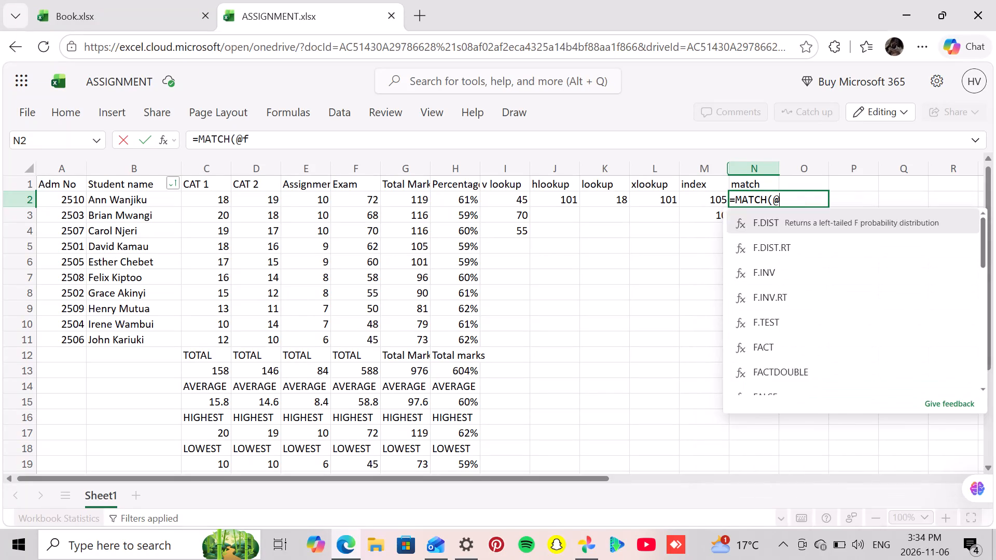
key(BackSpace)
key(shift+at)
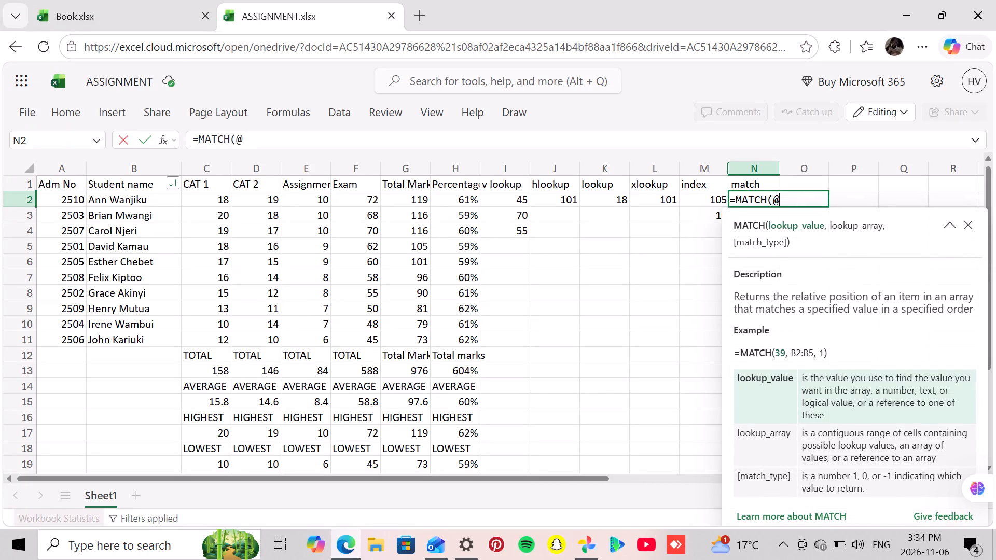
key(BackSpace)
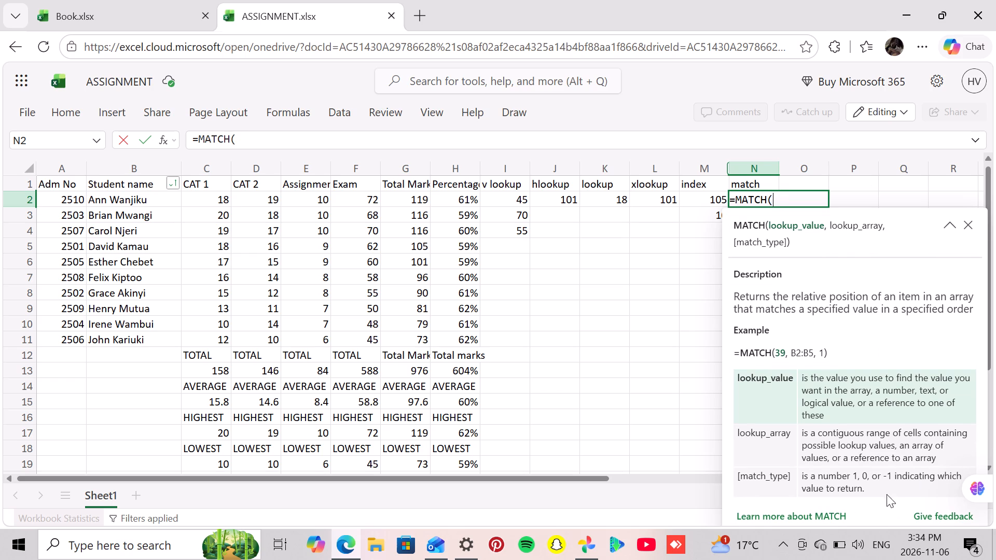
Switch the keyboard layout to English (Canada), US keyboard.
click(872, 554)
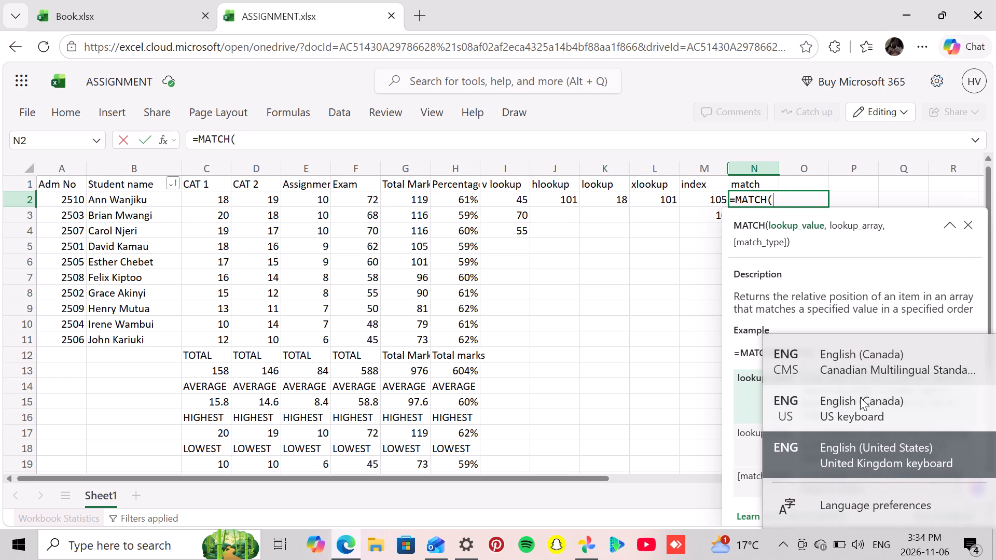
click(861, 406)
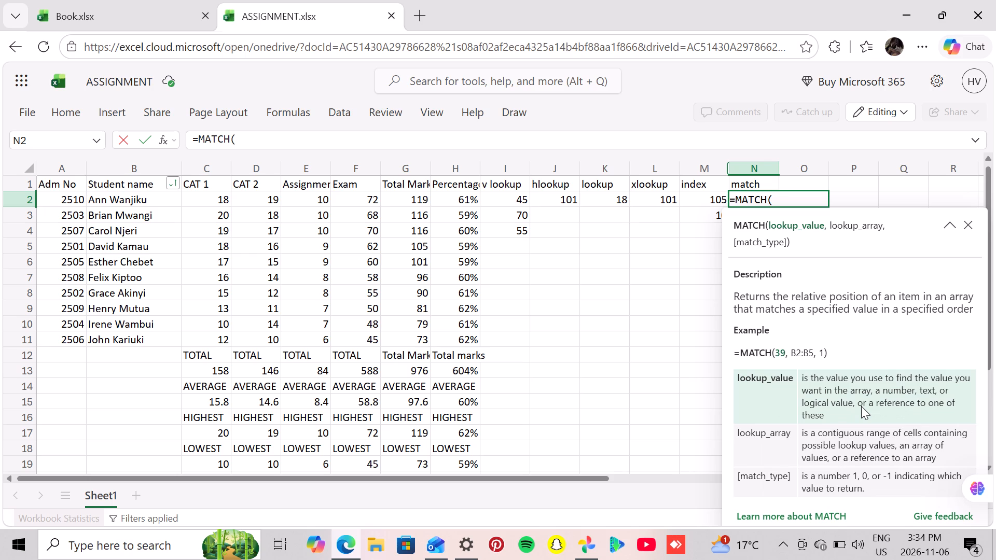
Enter the student name shown in cell B7, in double quotation marks, as the lookup value of the MATCH formula in N2.
key(shift+quotedbl)
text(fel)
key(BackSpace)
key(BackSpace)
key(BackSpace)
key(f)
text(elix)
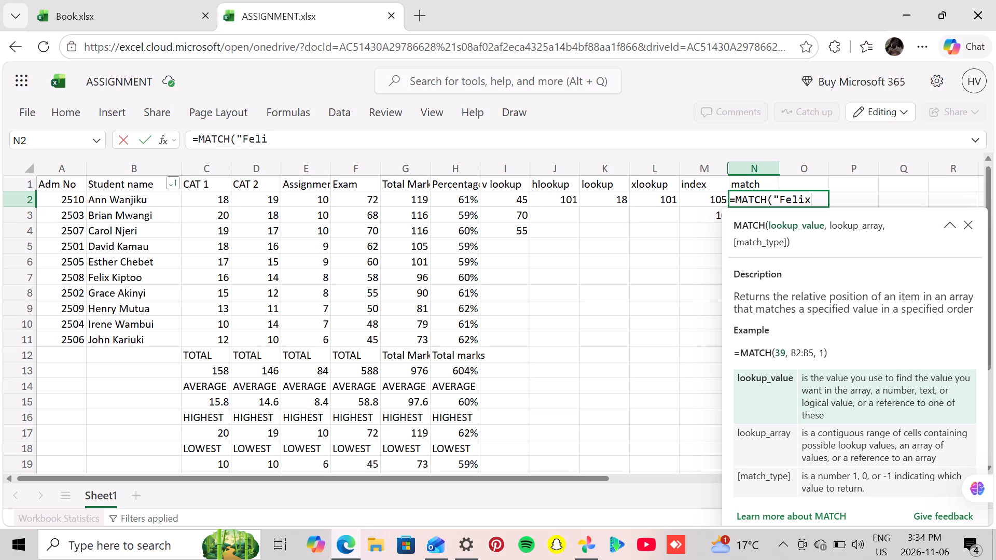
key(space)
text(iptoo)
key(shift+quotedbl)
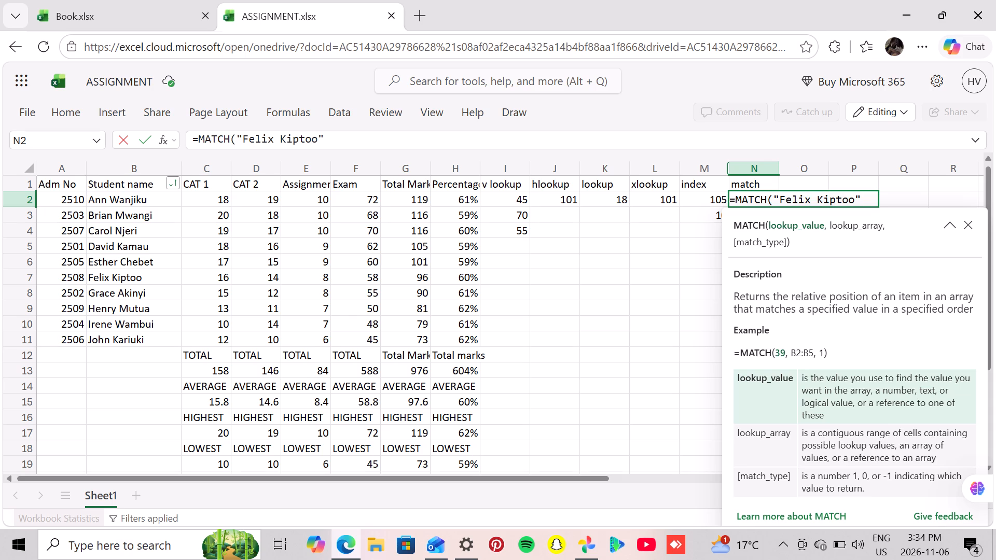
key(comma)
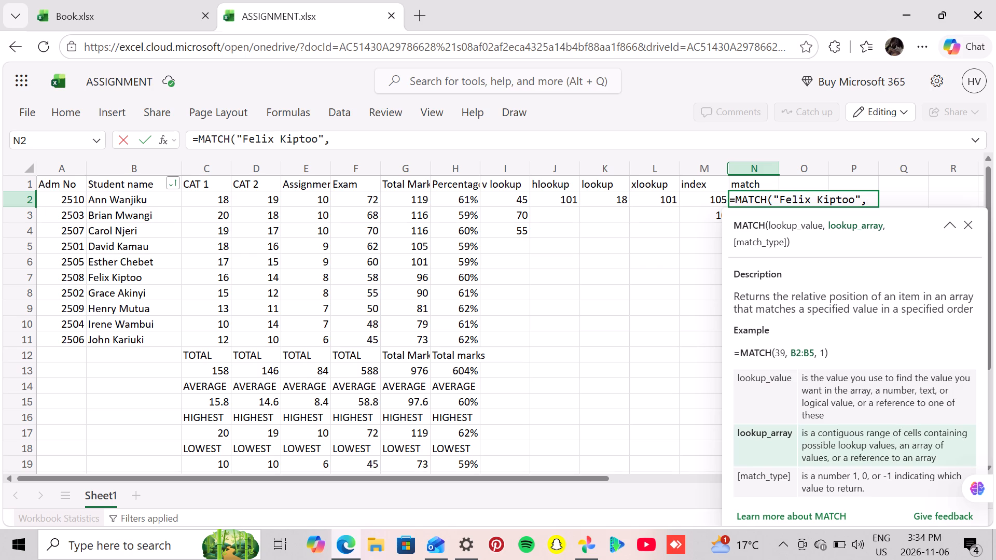
Set the MATCH lookup array to B2:H11, choose match type 0 (Exact match) and complete the formula in N2.
drag(145, 196, 253, 334)
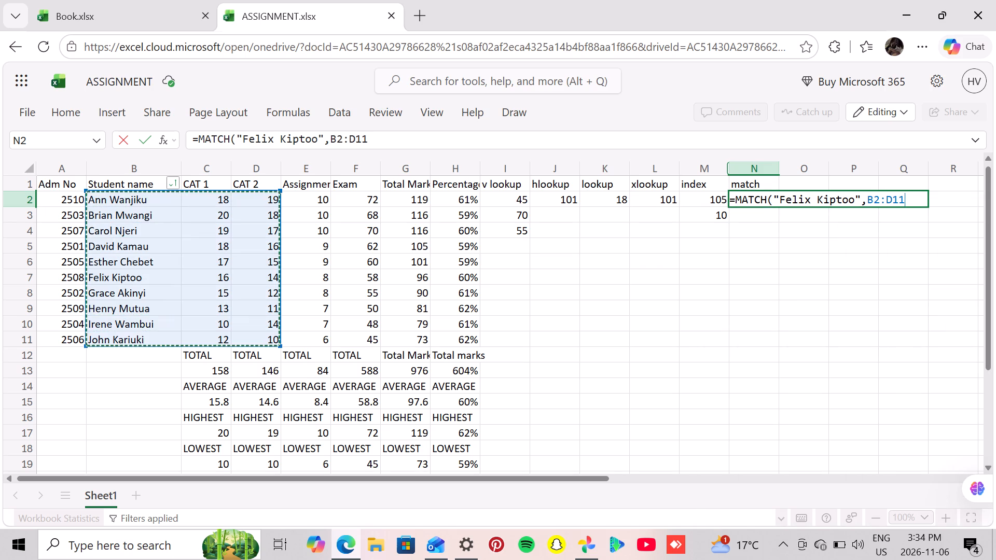
drag(253, 334, 437, 361)
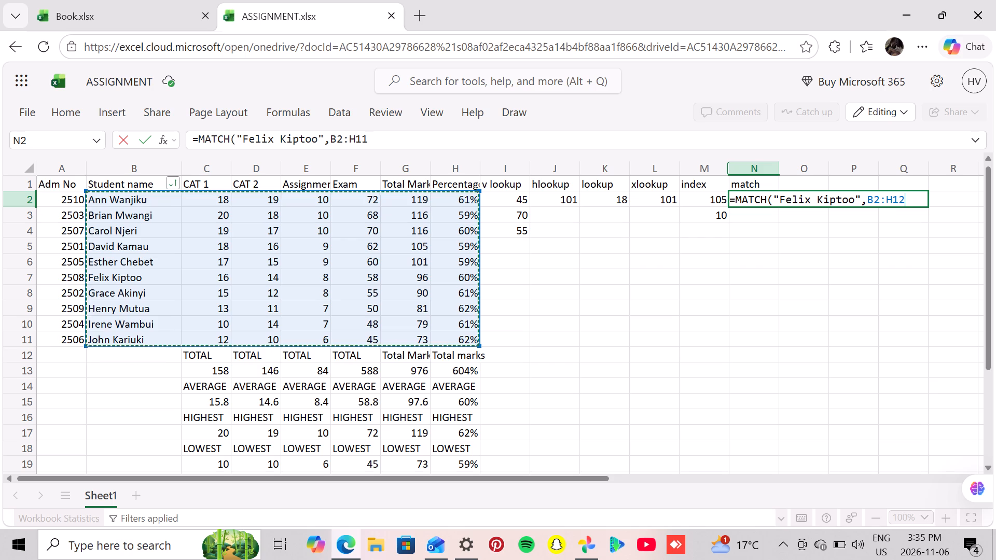
drag(437, 361, 438, 351)
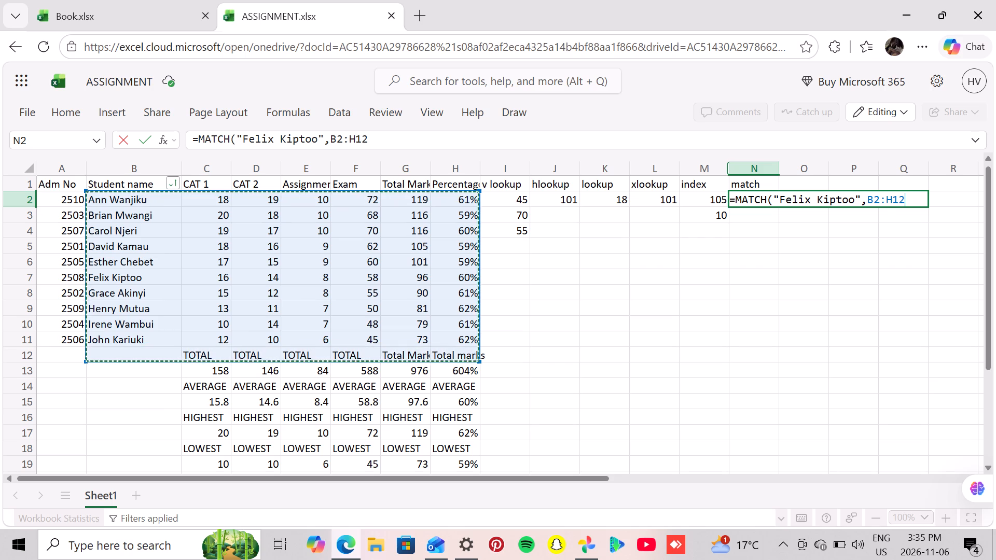
drag(438, 351, 439, 344)
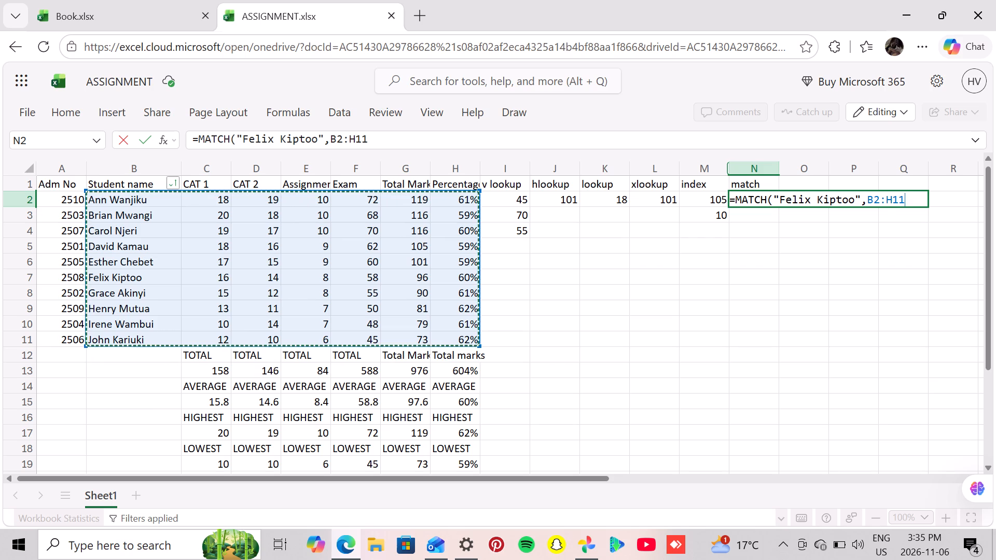
click(915, 199)
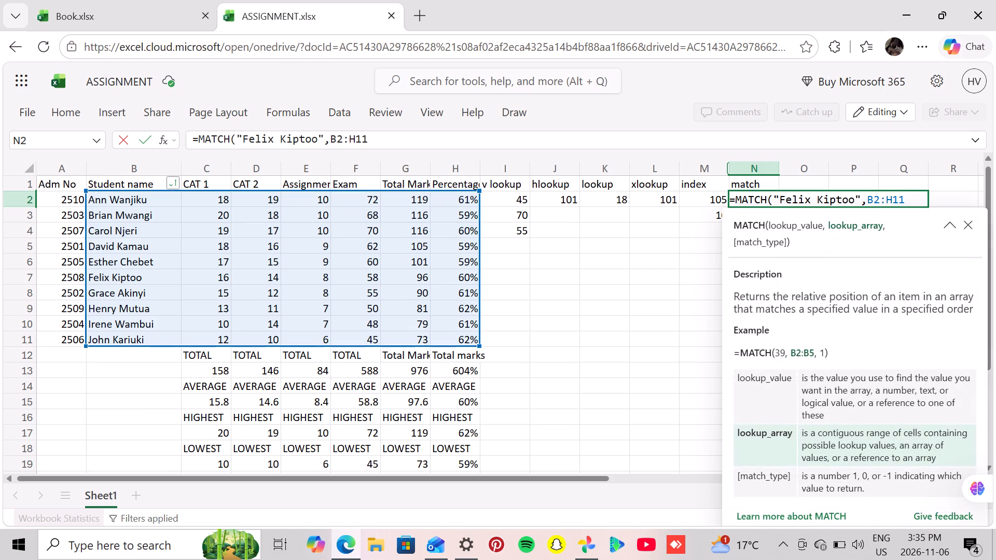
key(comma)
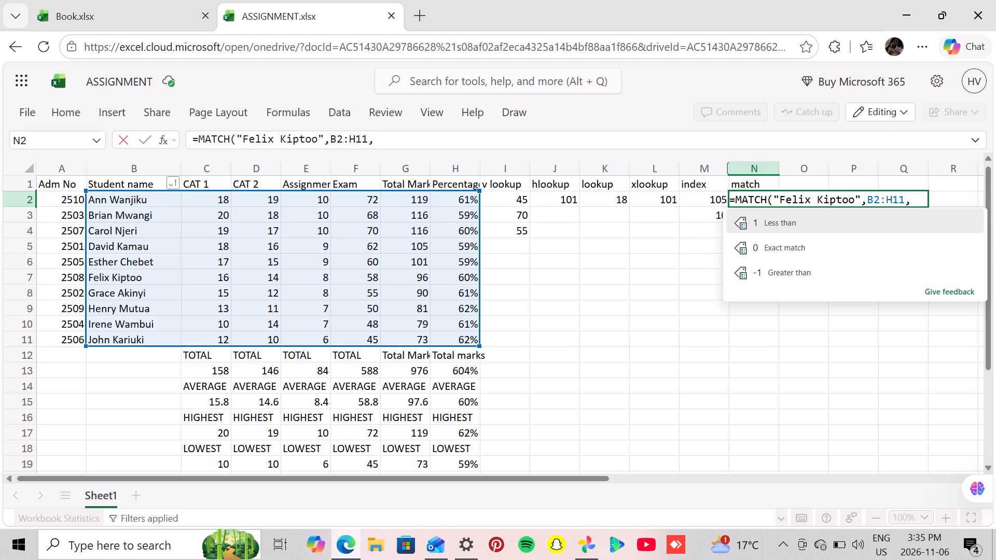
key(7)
double_click(864, 252)
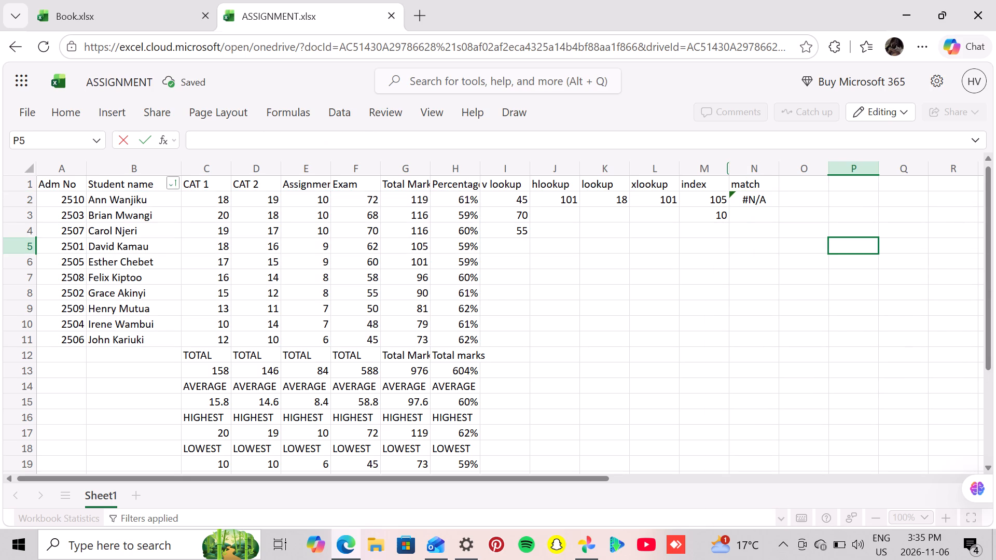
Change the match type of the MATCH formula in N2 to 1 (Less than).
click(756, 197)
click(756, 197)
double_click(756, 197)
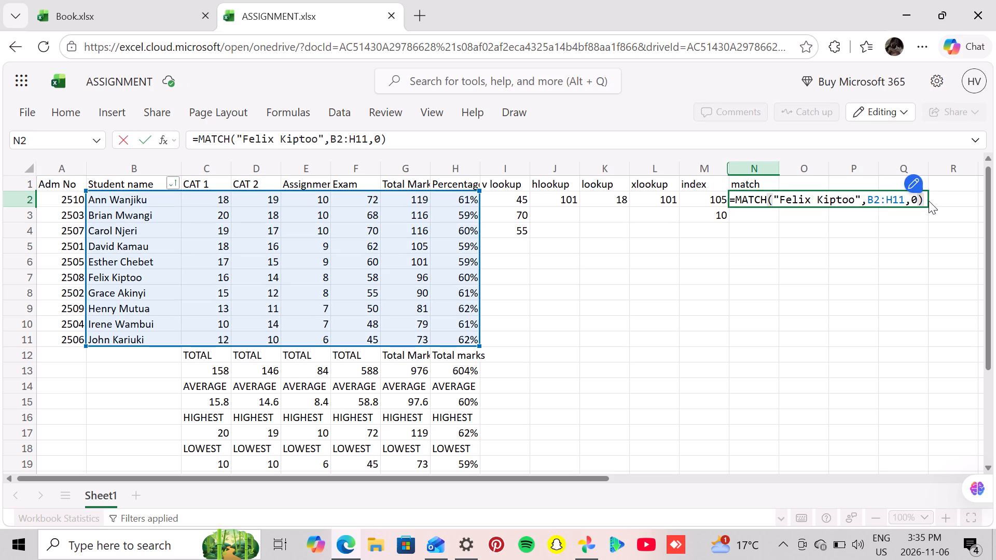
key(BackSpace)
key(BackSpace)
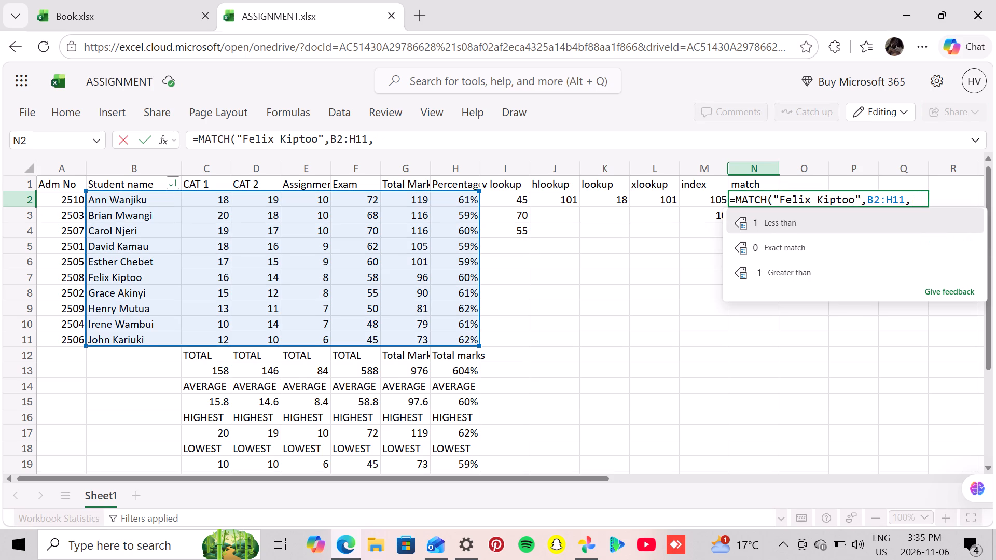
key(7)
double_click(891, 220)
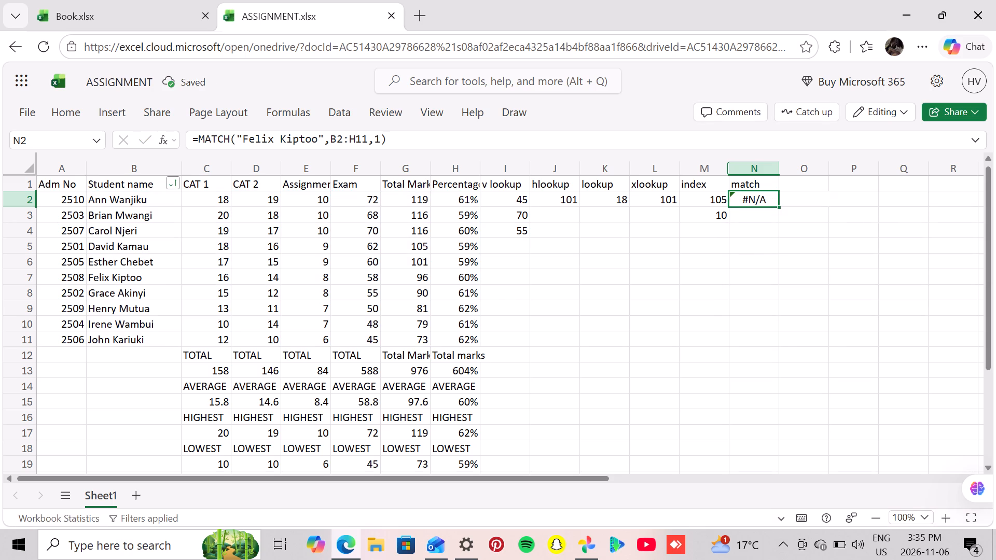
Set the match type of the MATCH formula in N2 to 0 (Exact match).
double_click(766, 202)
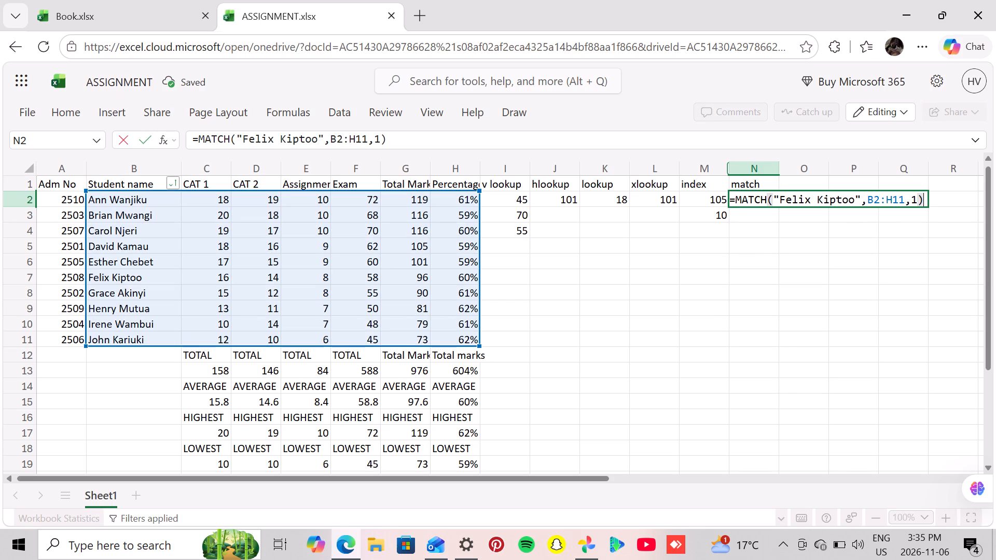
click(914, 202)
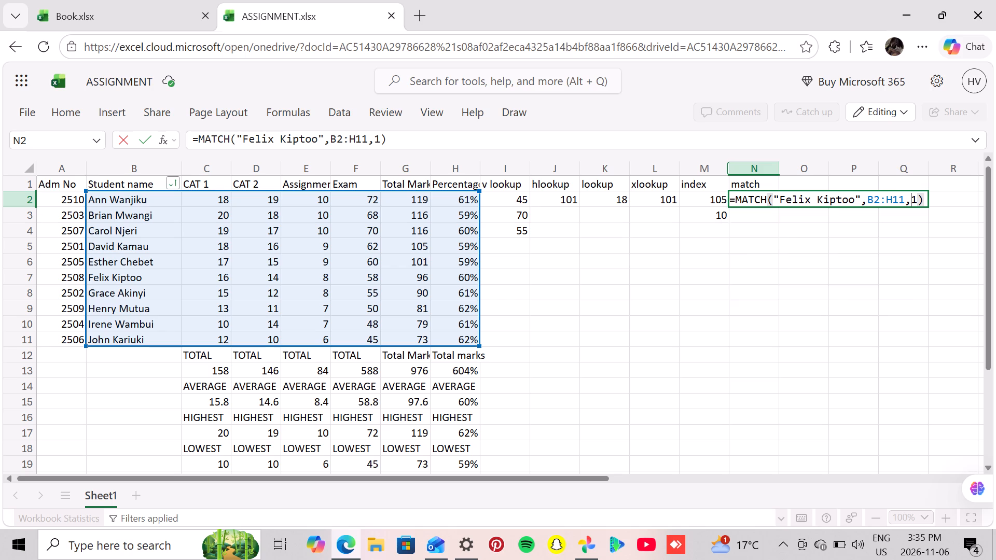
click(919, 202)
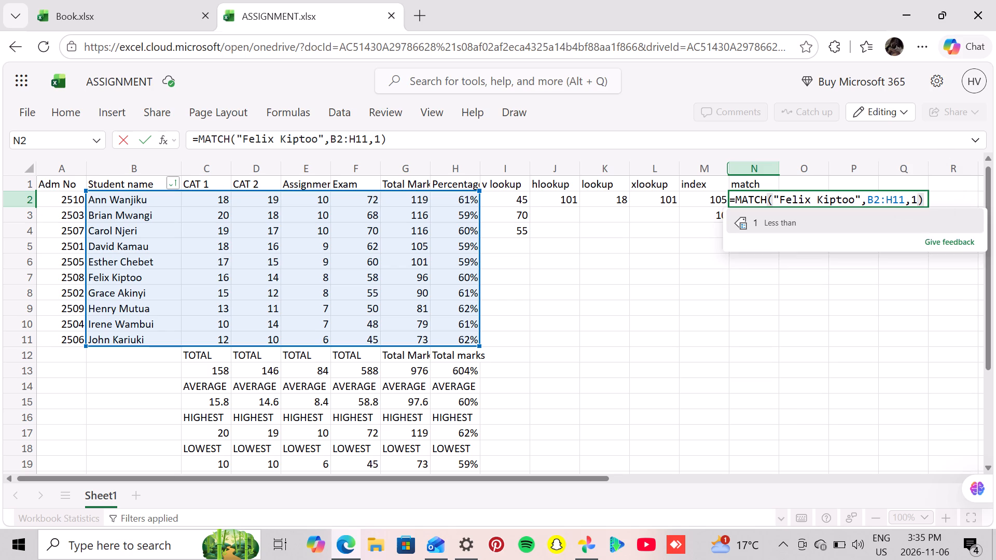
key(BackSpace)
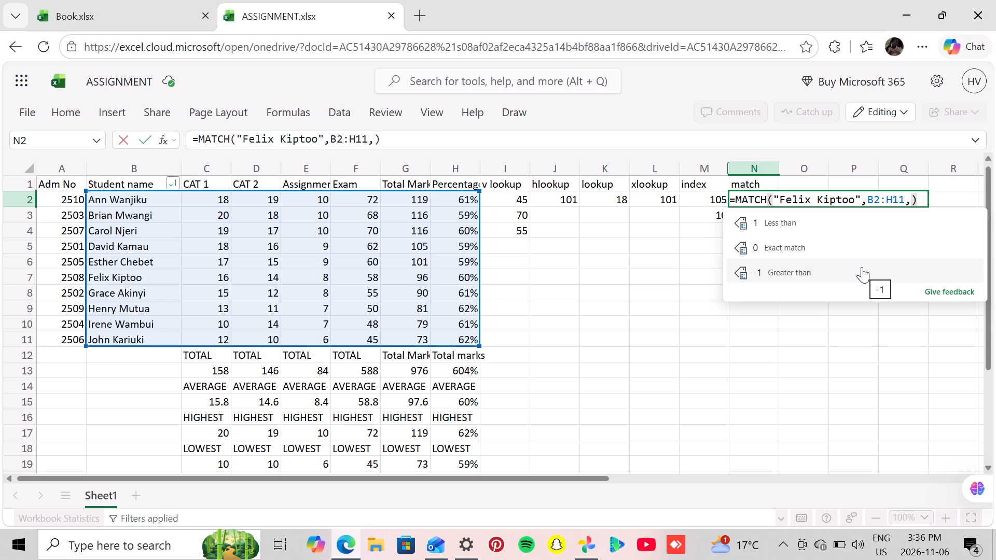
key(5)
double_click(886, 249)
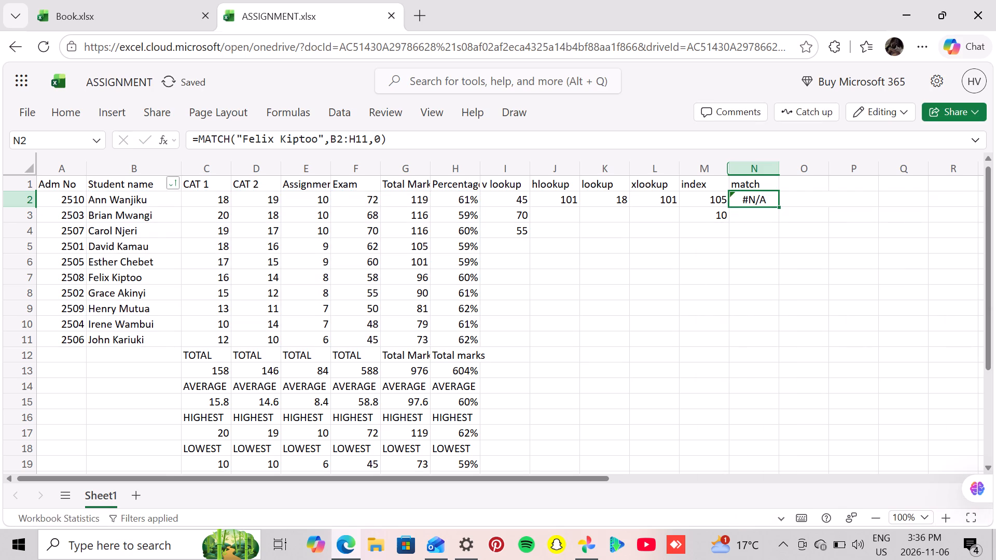
Replace the match type in the MATCH formula in cell N2 with 5.
click(757, 200)
click(757, 200)
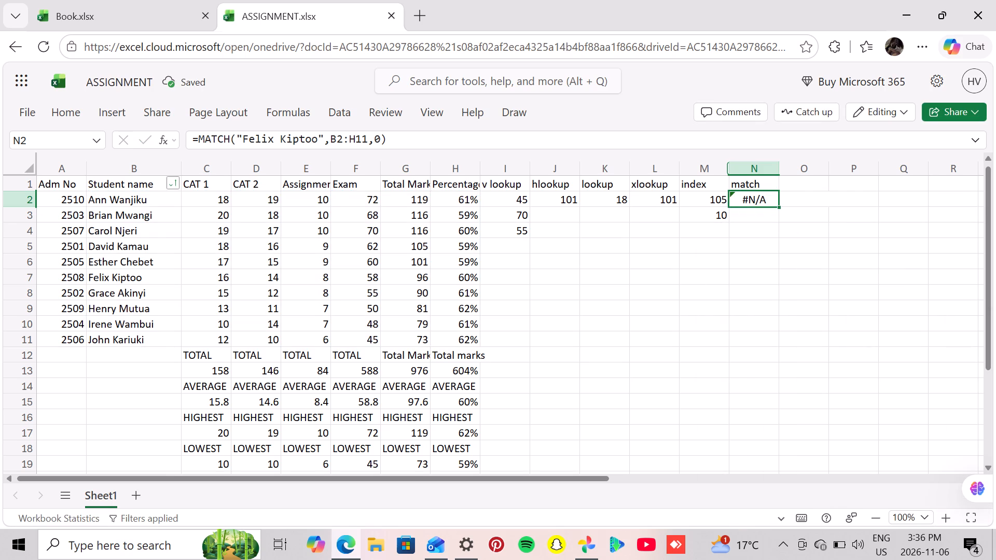
click(757, 200)
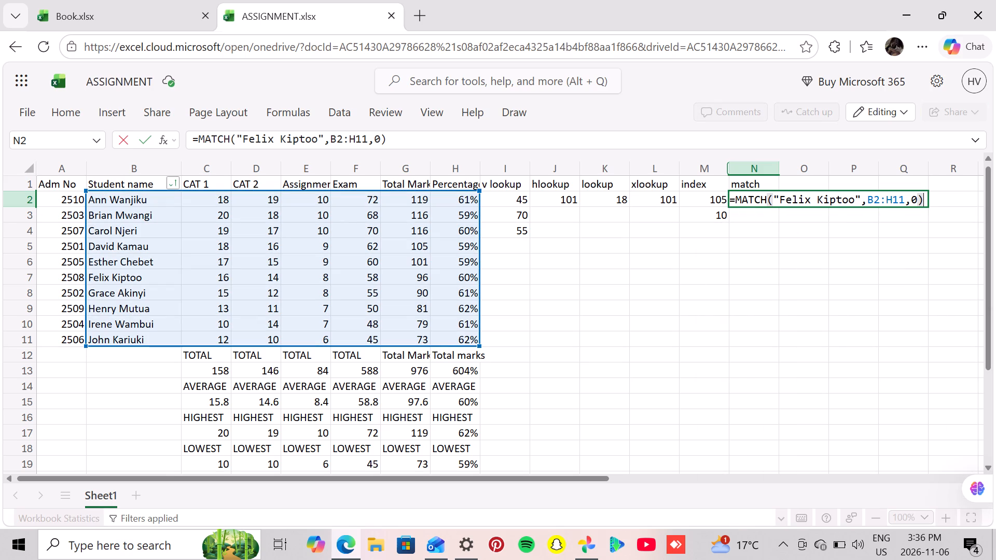
click(913, 198)
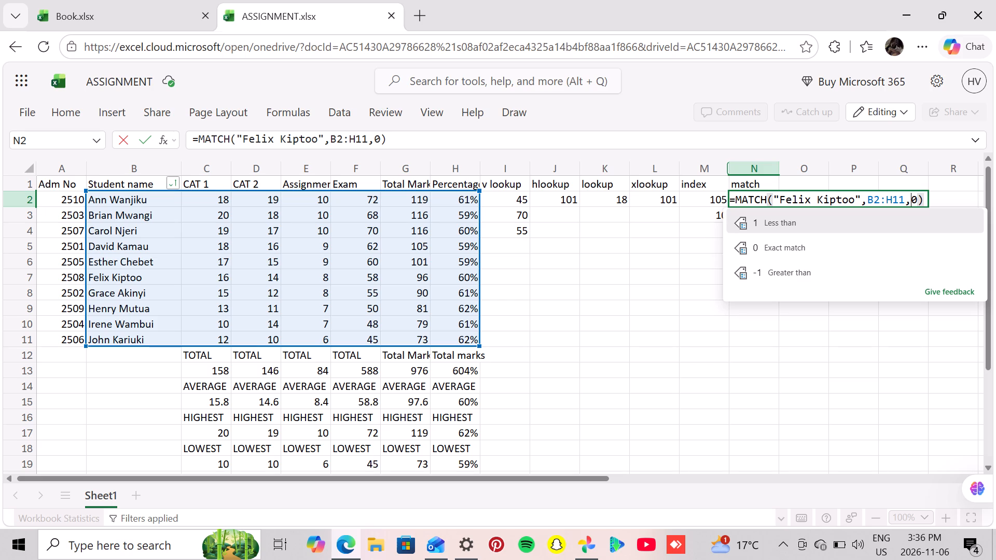
click(919, 200)
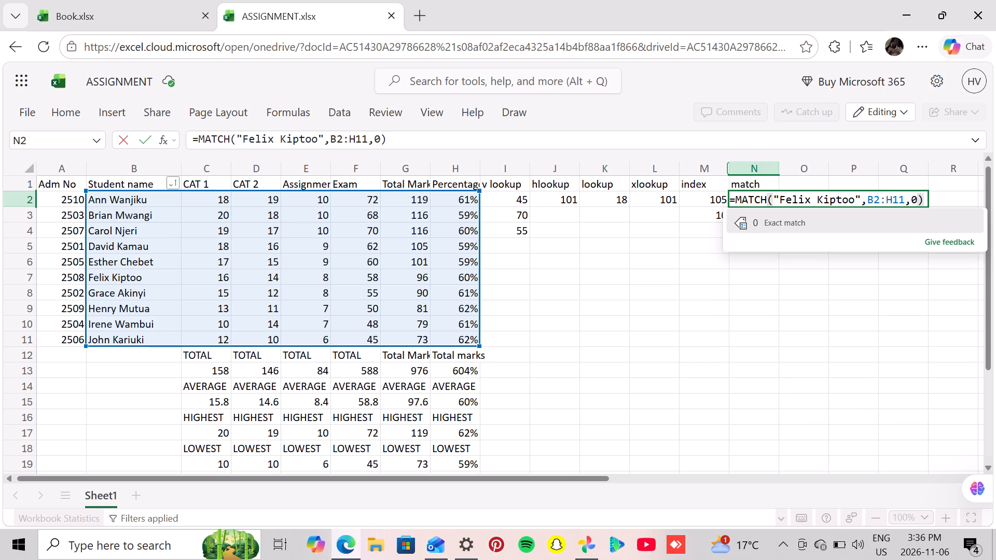
key(BackSpace)
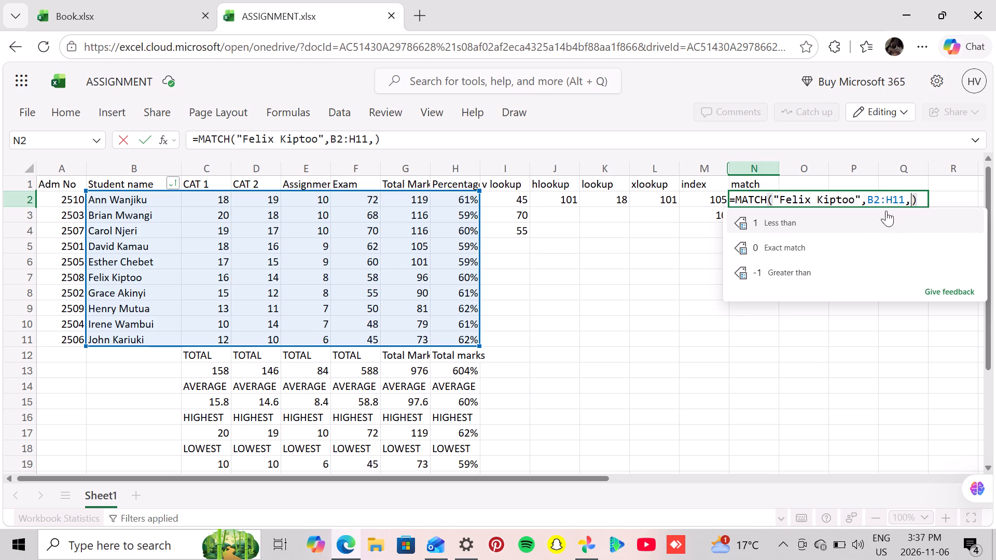
click(921, 199)
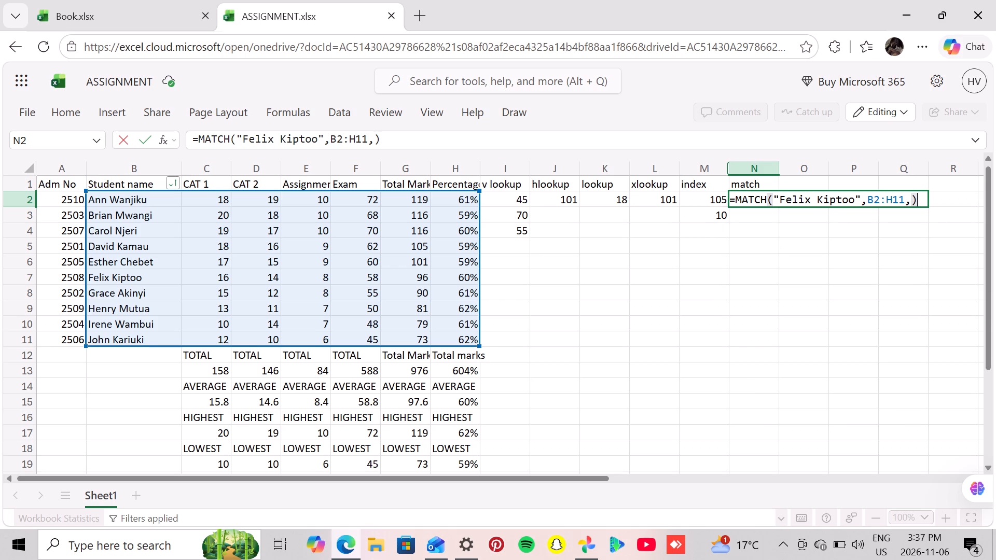
click(910, 200)
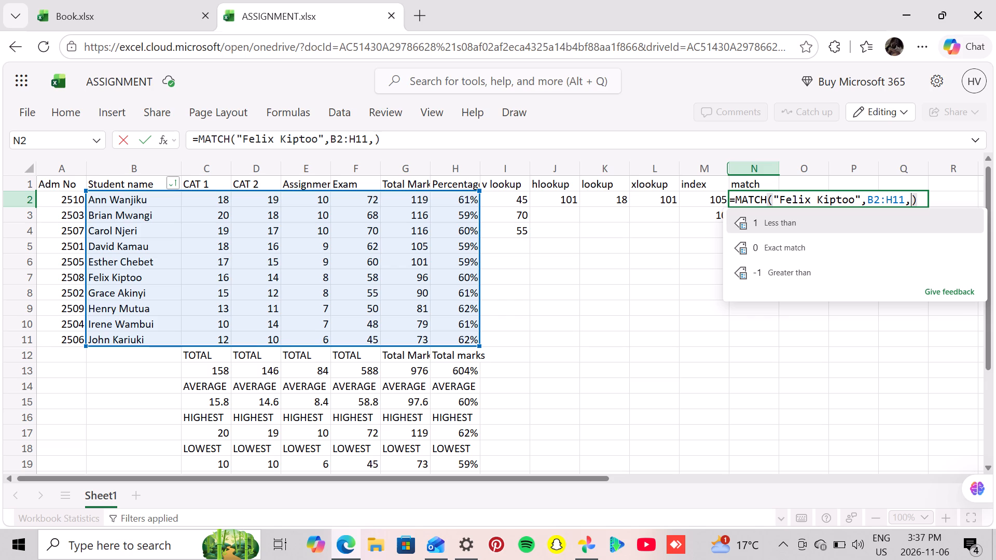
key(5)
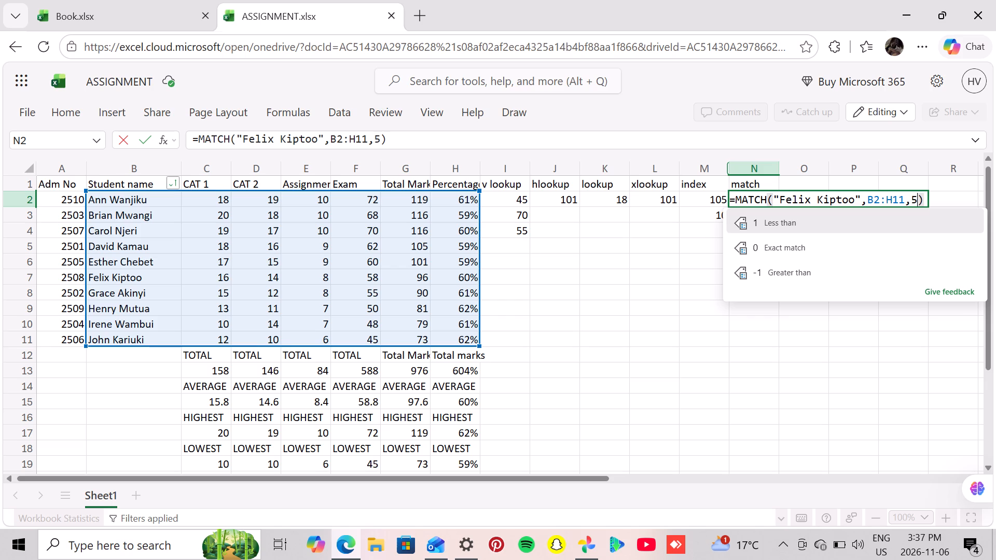
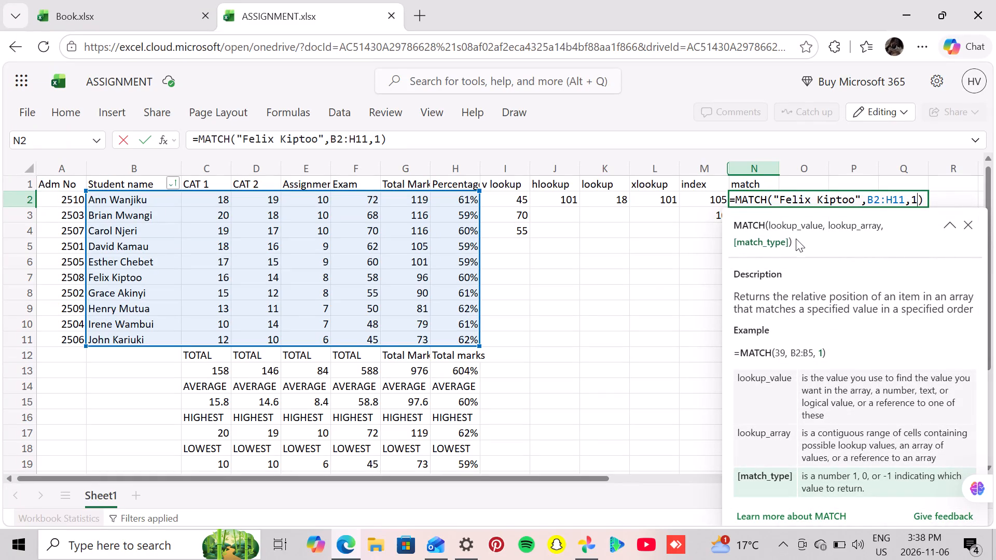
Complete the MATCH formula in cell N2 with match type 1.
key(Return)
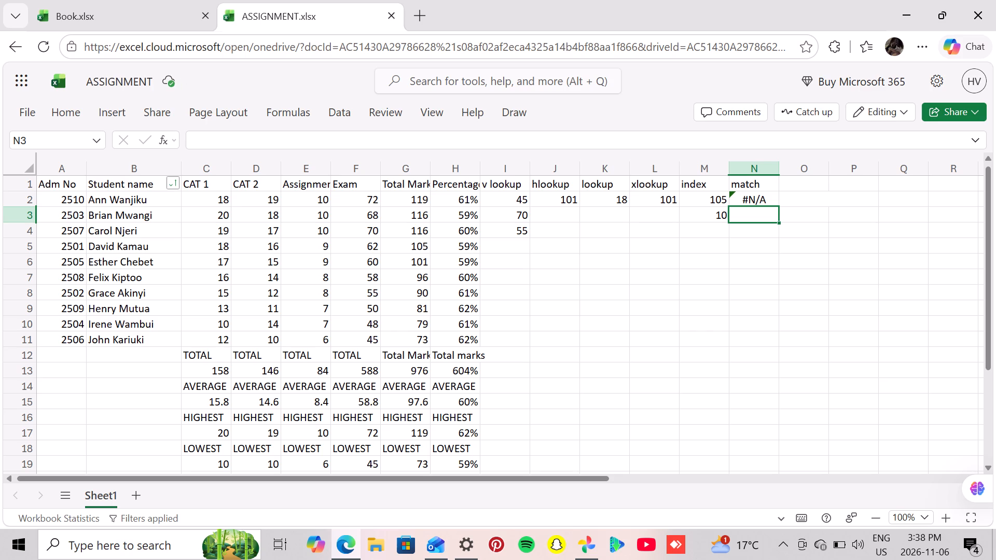
Examine the XLOOKUP, LOOKUP, HLOOKUP and VLOOKUP formulas in cells L2, K2, J2 and I2.
double_click(658, 199)
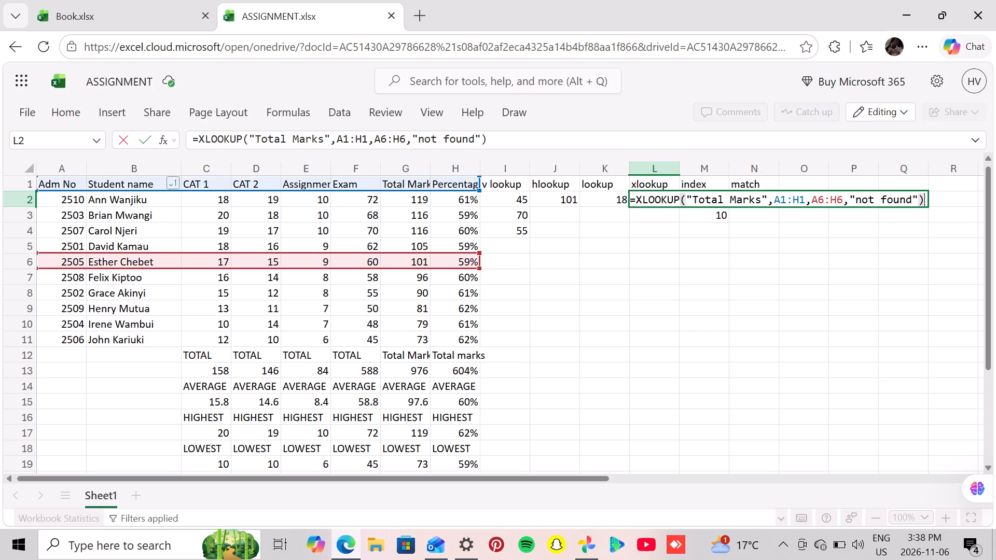
double_click(620, 198)
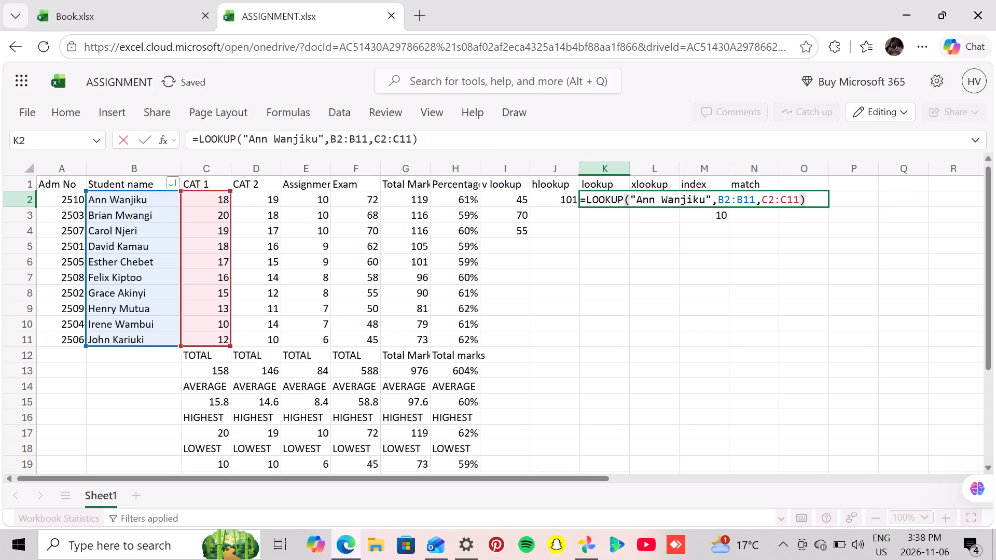
double_click(562, 205)
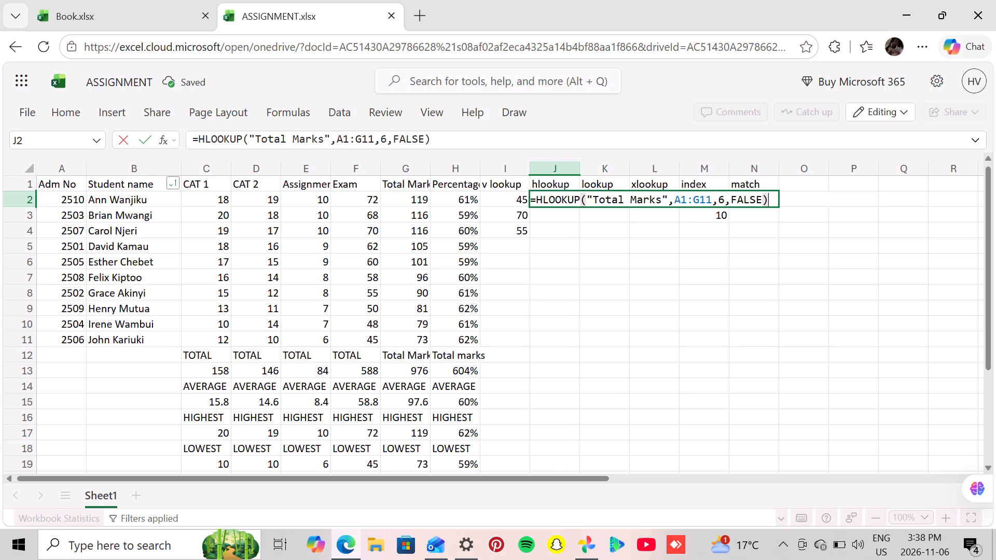
double_click(503, 197)
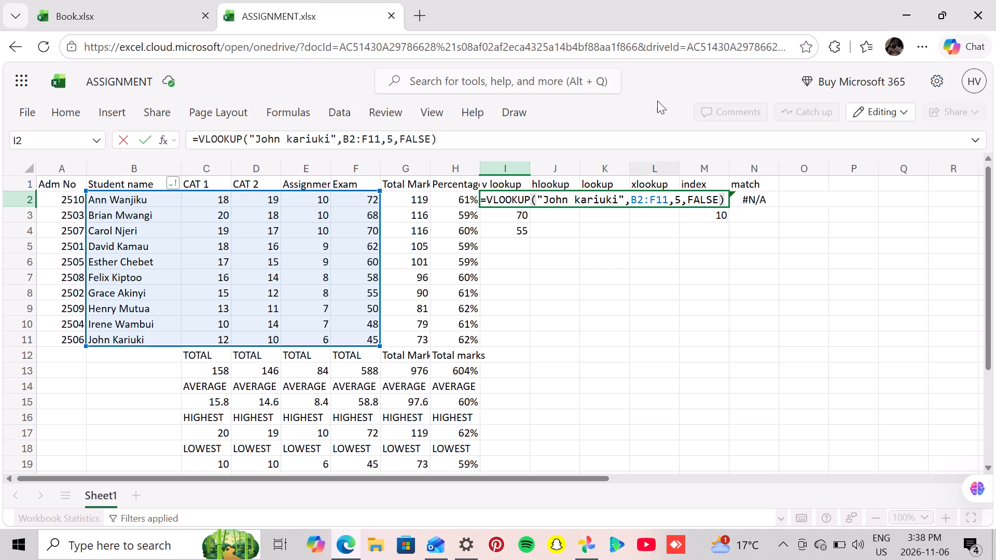
drag(656, 100, 624, 82)
click(529, 327)
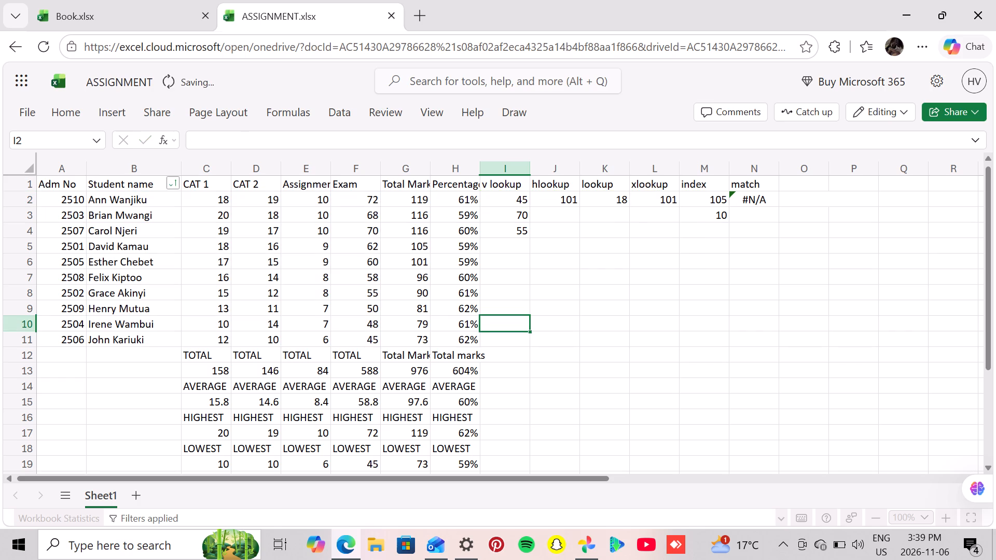
click(507, 269)
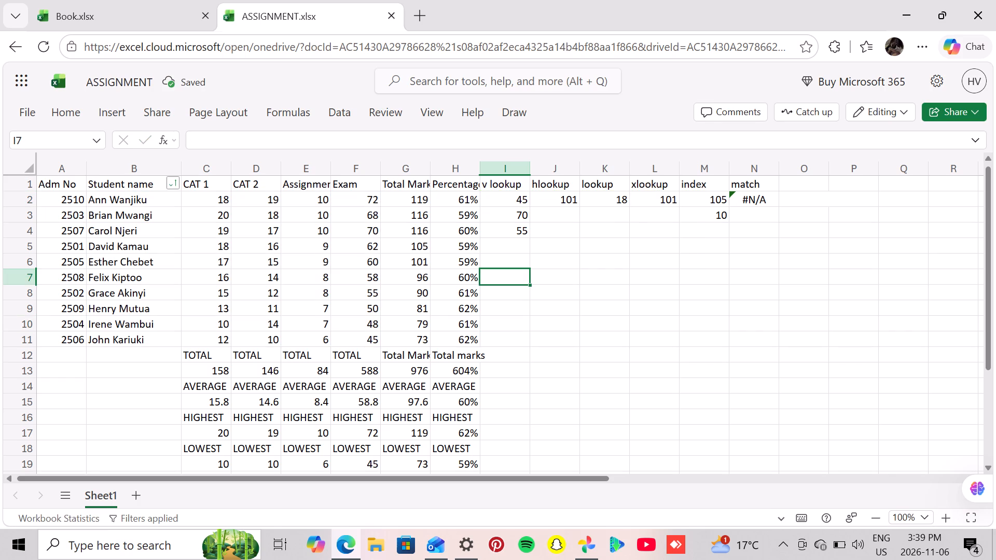
click(503, 253)
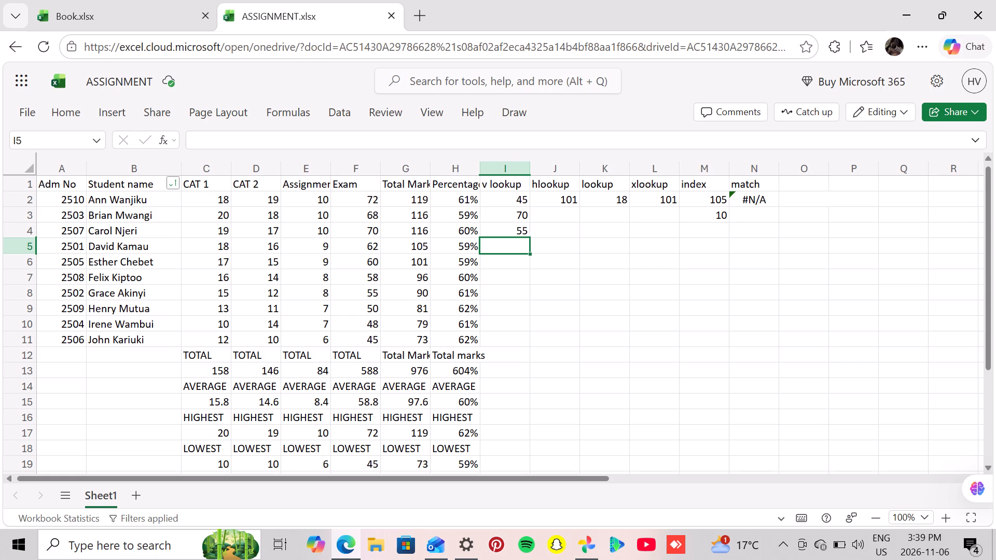
Erase the entire MATCH formula from cell N2 under the match heading.
click(760, 207)
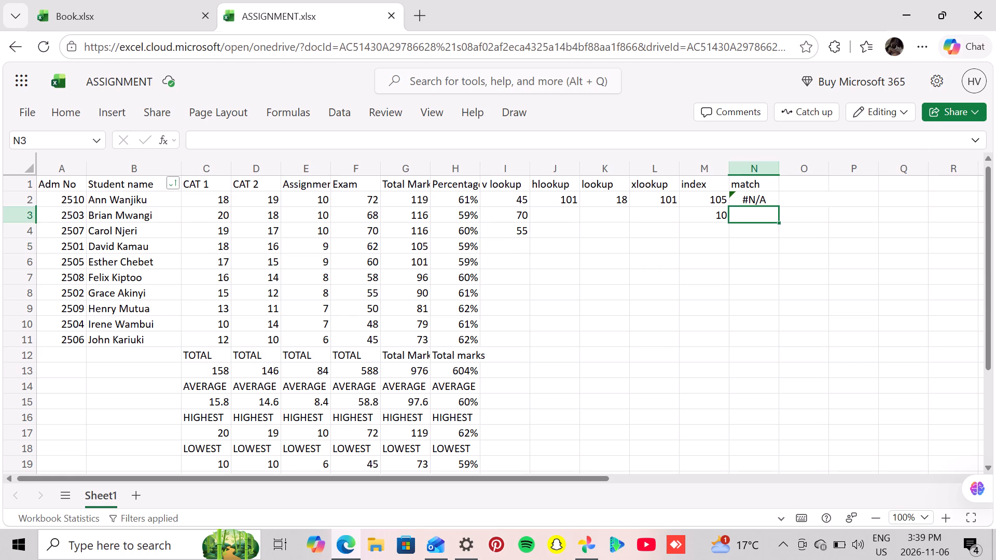
double_click(760, 201)
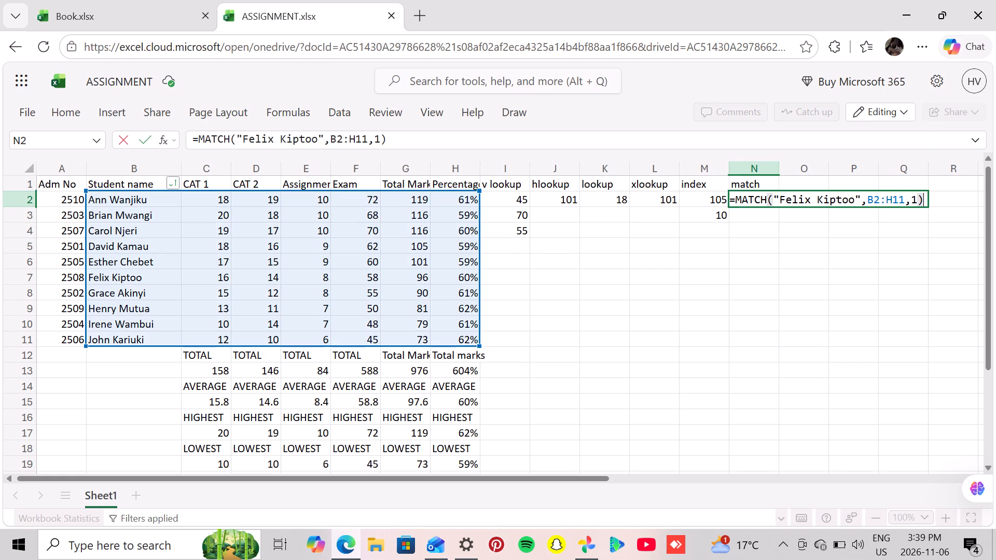
key(BackSpace)
key(BackSpace)
key(BackSpace)
key(BackSpace)
key(BackSpace)
key(BackSpace)
key(BackSpace)
key(BackSpace)
key(BackSpace)
key(BackSpace)
key(BackSpace)
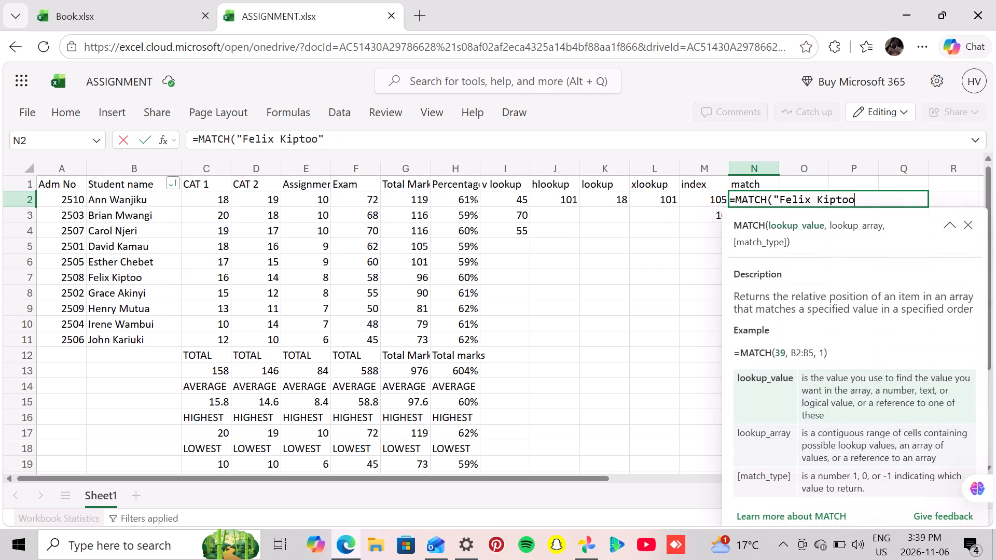
key(BackSpace)
key(BackSpace)
key(BackSpace)
key(BackSpace)
key(BackSpace)
key(BackSpace)
key(BackSpace)
key(BackSpace)
key(BackSpace)
key(BackSpace)
key(BackSpace)
key(BackSpace)
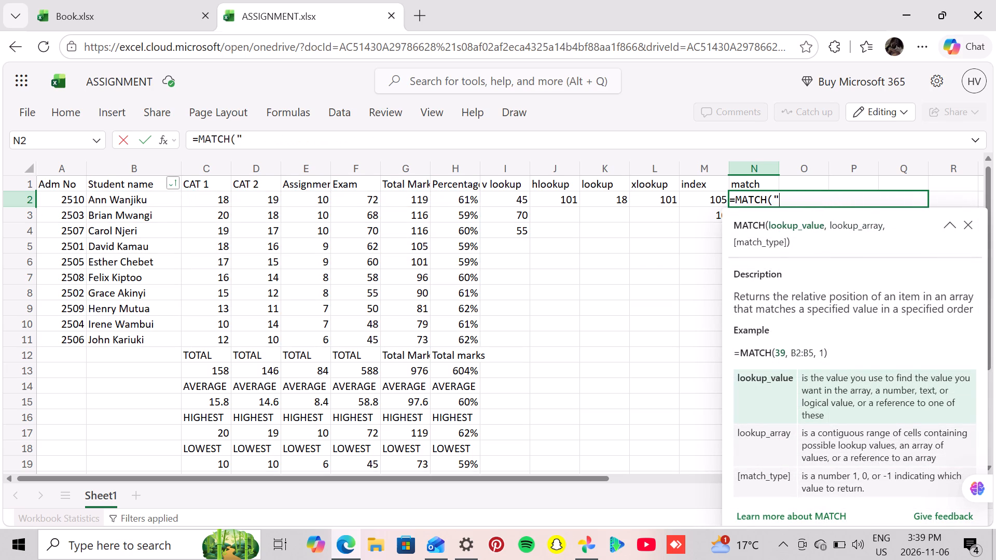
key(BackSpace)
key(BackSpace)
key(BackSpace)
key(BackSpace)
key(BackSpace)
key(BackSpace)
key(BackSpace)
key(BackSpace)
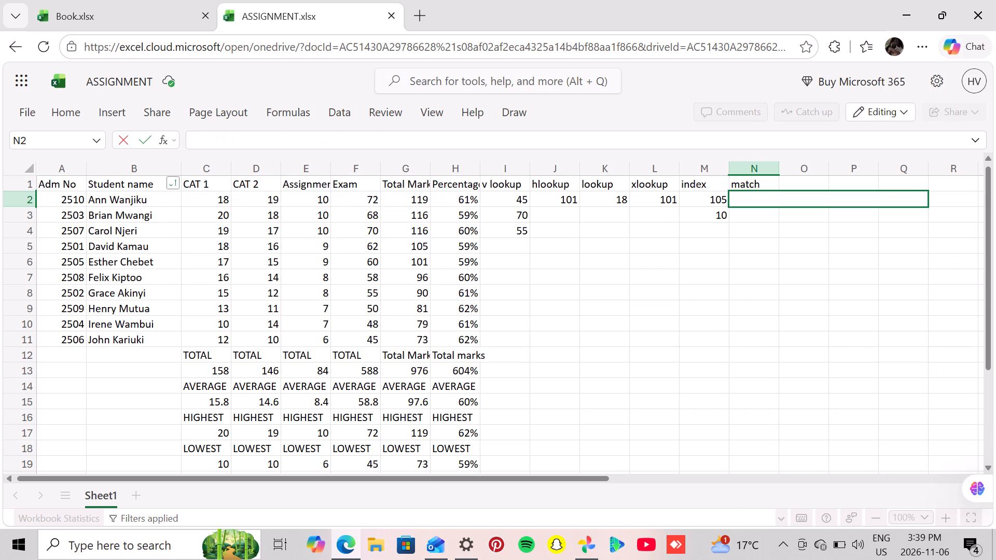
Switch to the Book.xlsx workbook.
click(87, 20)
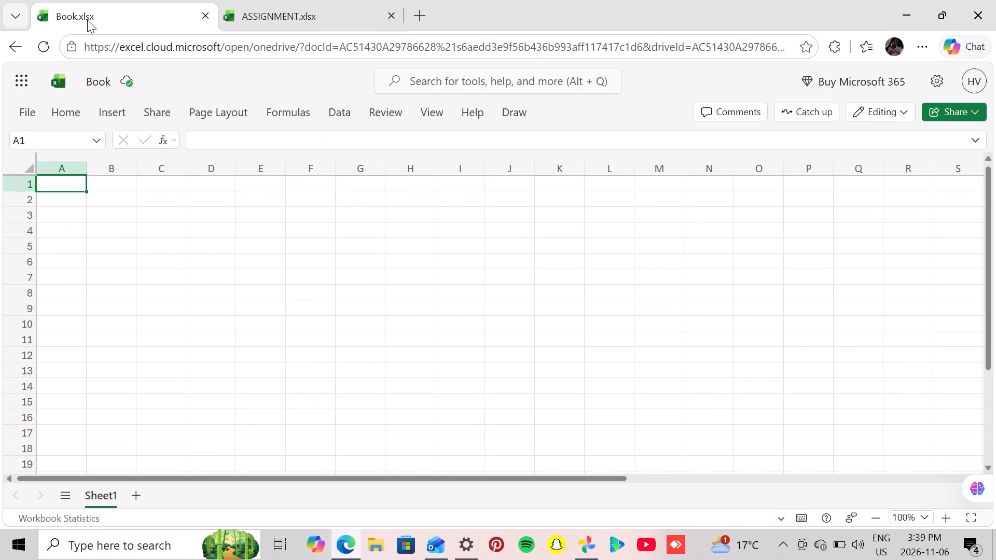
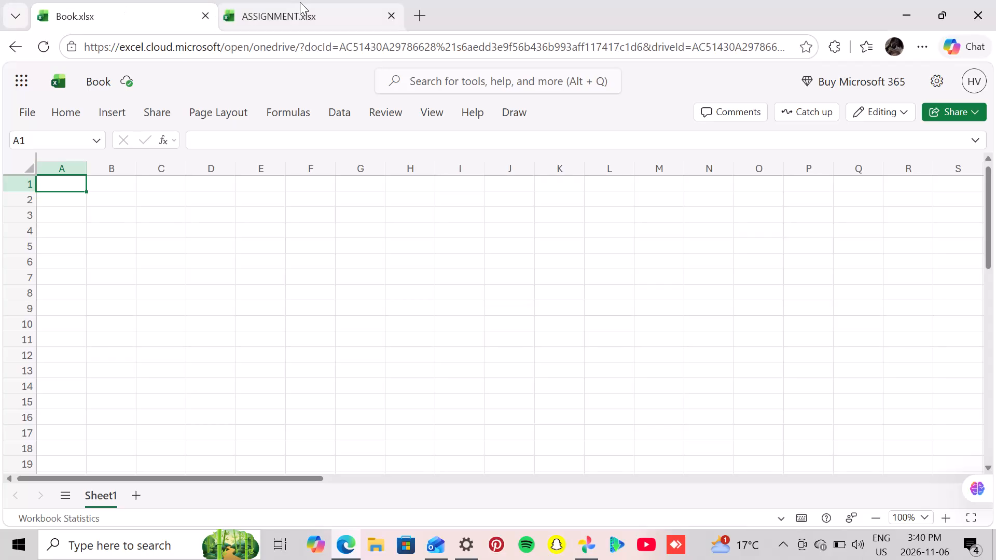
Switch back to the ASSIGNMENT.xlsx workbook.
click(299, 4)
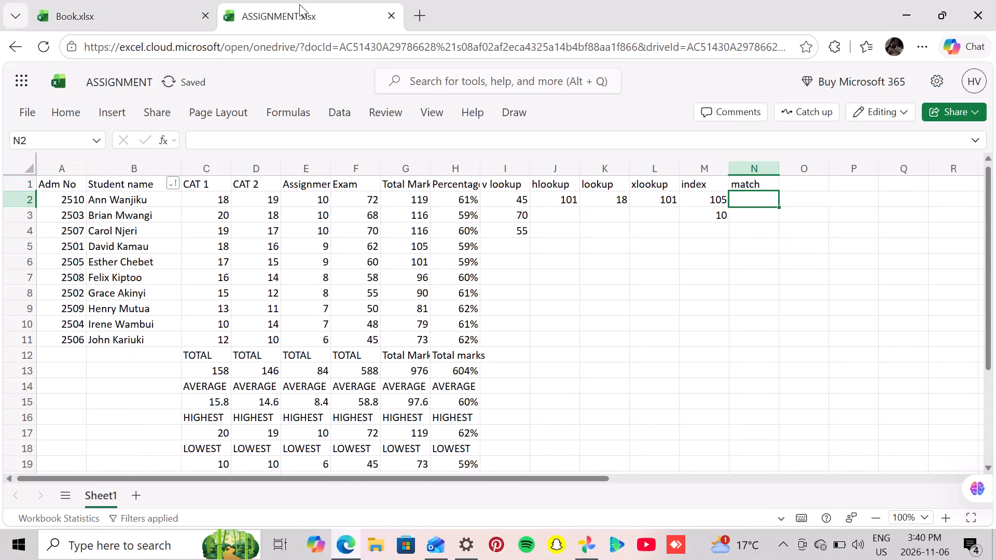
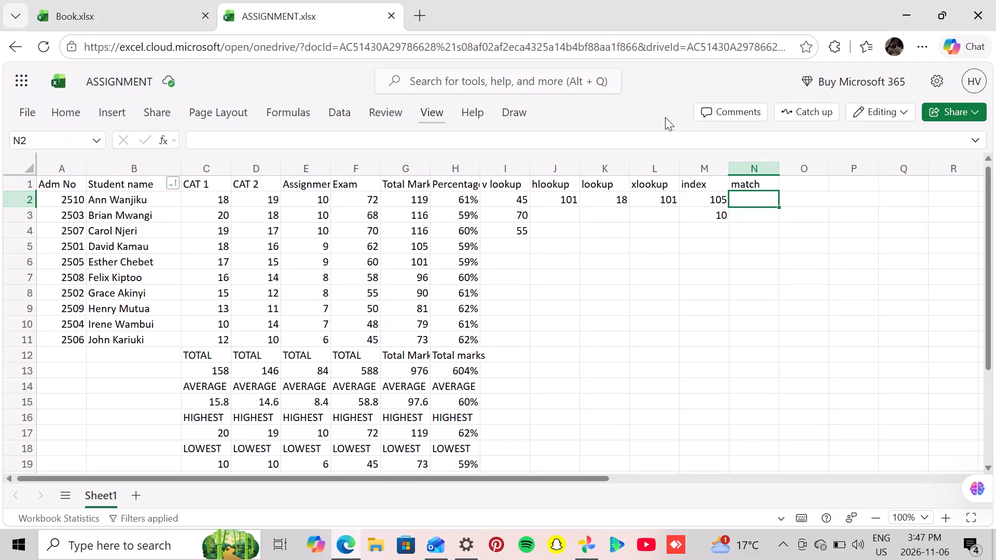
Begin a MATCH formula in cell N2, under the match heading.
key(equal)
text(match)
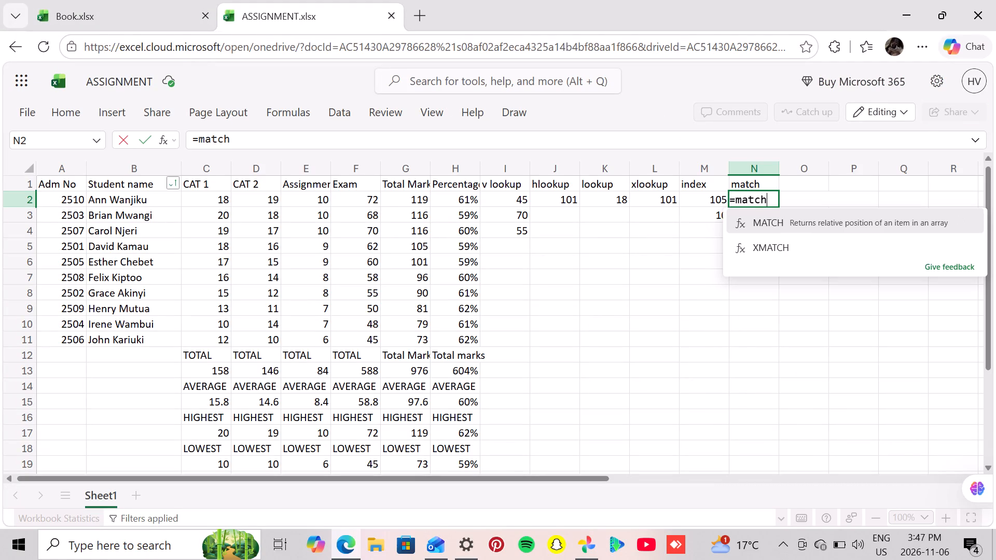
click(869, 216)
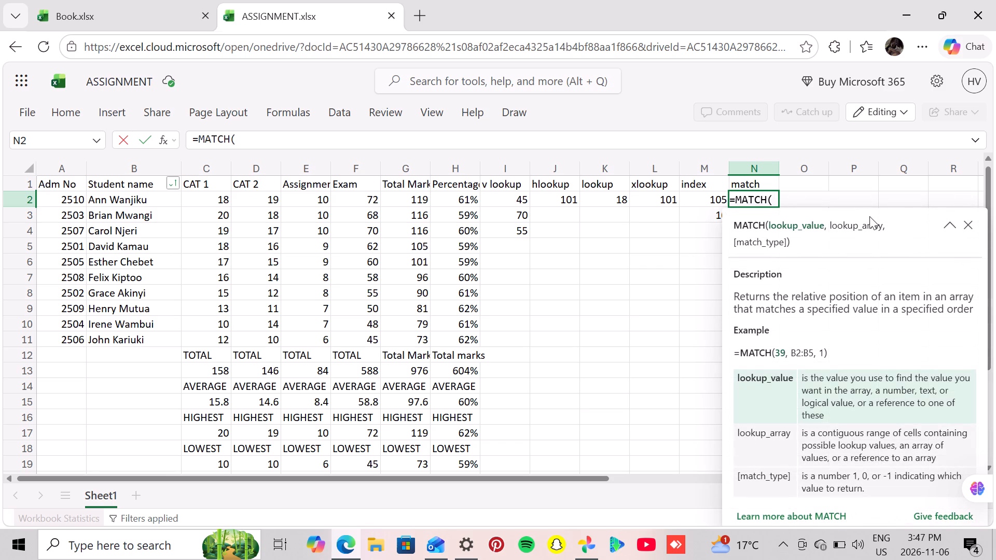